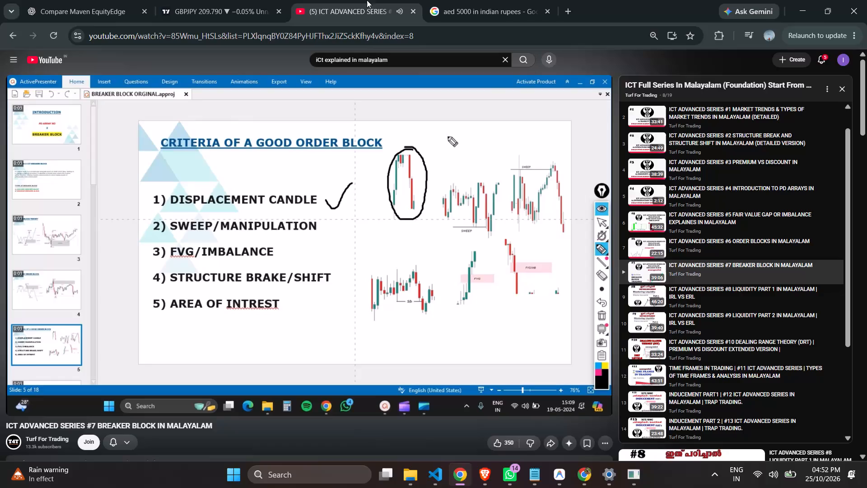
Switch to the GBPJPY chart and examine its 5-minute price action around 23 Oct against the order block criteria in the video.
left_click(222, 10)
right_click(335, 211)
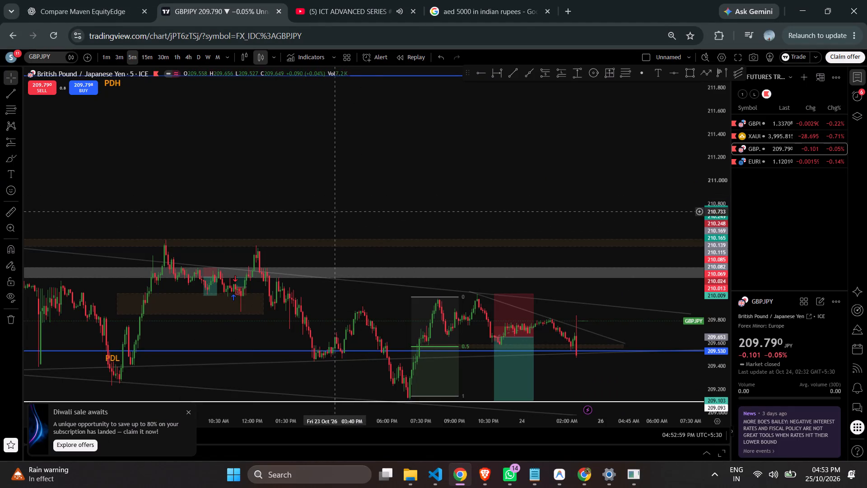
left_click(383, 215)
scroll(372, 212, "down", 1)
scroll(372, 211, "up", 1)
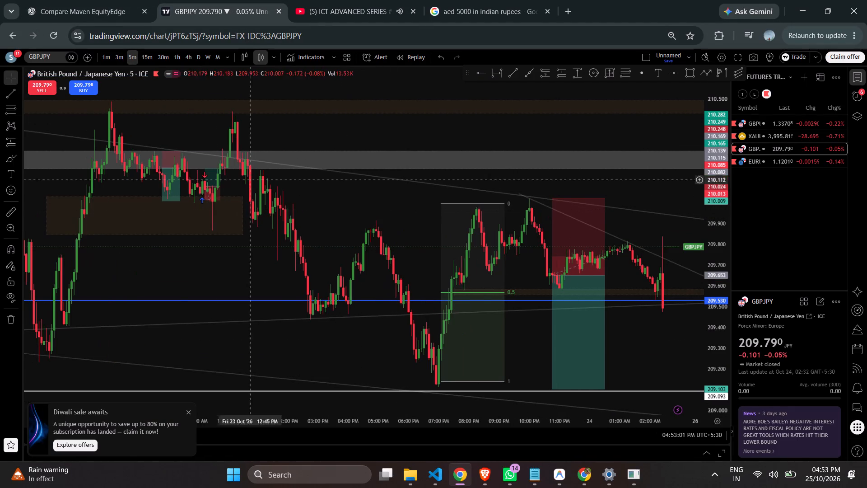
left_click_drag(147, 254, 400, 216)
scroll(393, 226, "up", 2)
left_click_drag(385, 244, 408, 217)
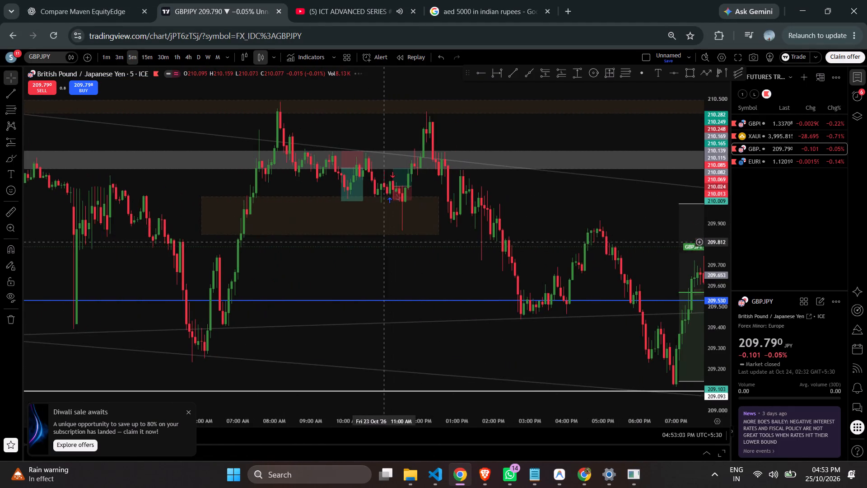
left_click_drag(408, 217, 461, 139)
scroll(310, 254, "up", 1)
scroll(310, 254, "down", 1)
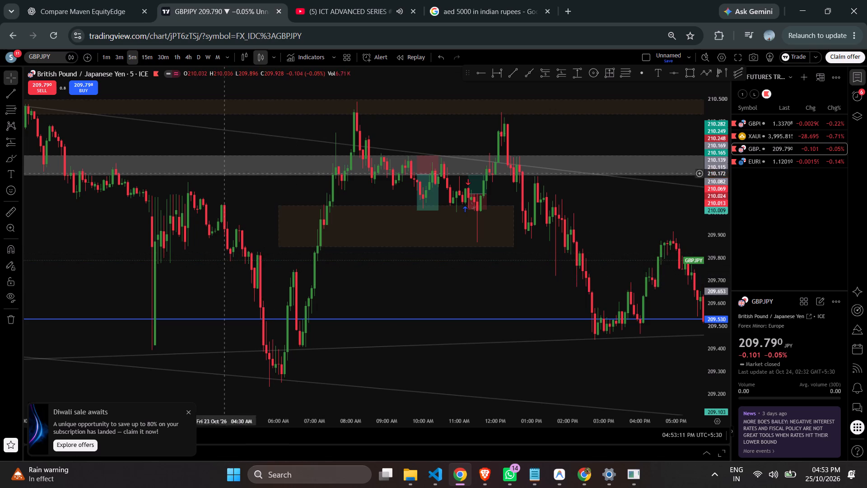
left_click(345, 0)
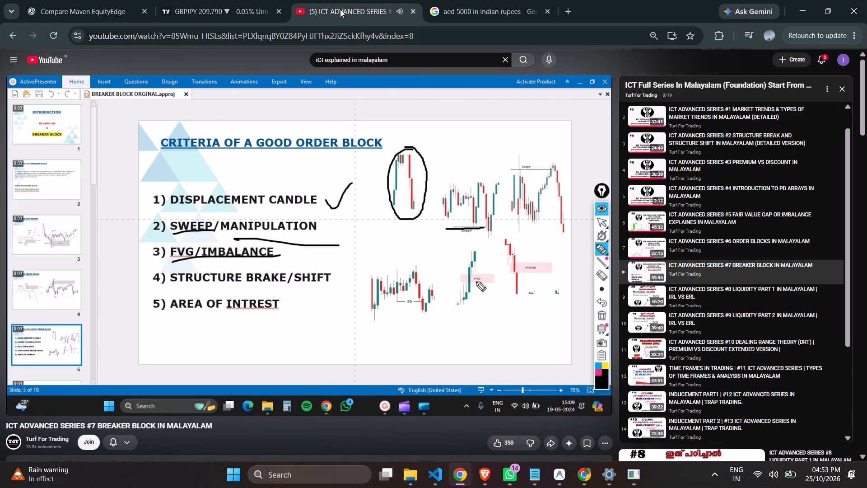
left_click(231, 0)
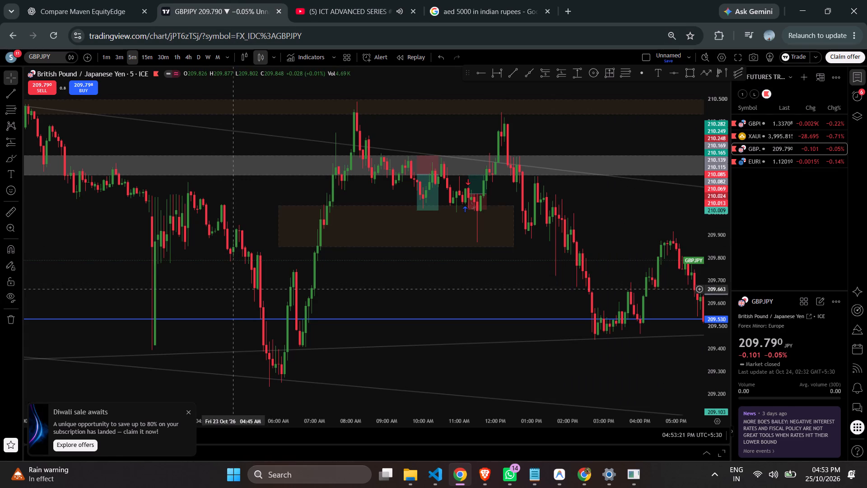
left_click_drag(226, 290, 261, 280)
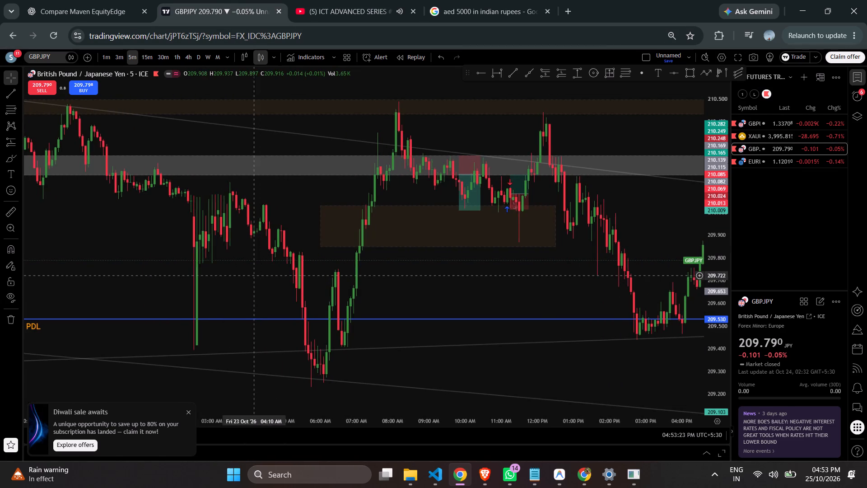
scroll(254, 276, "up", 1)
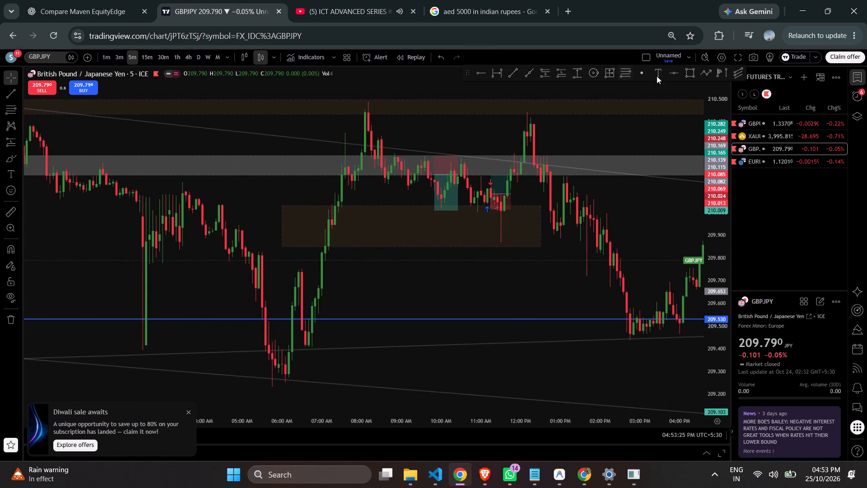
Search the indicators for "Orde" and add FVG Order Blocks [BigBeluga] to the GBPJPY chart.
left_click(322, 58)
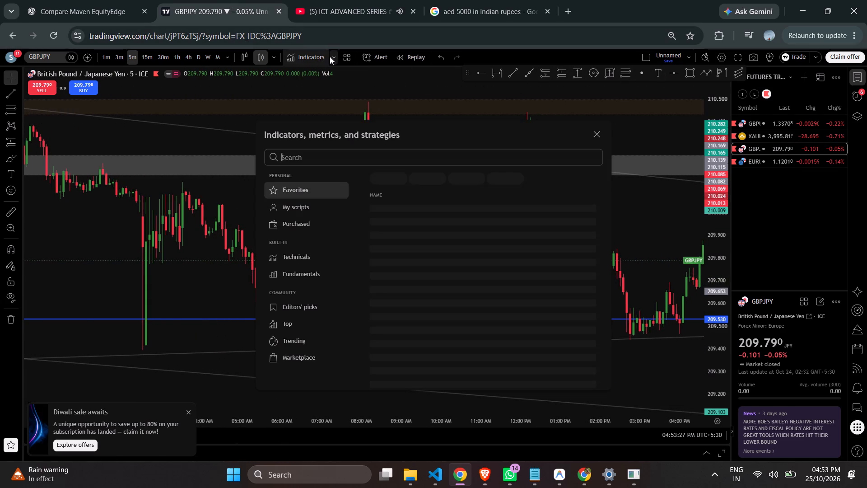
key("o")
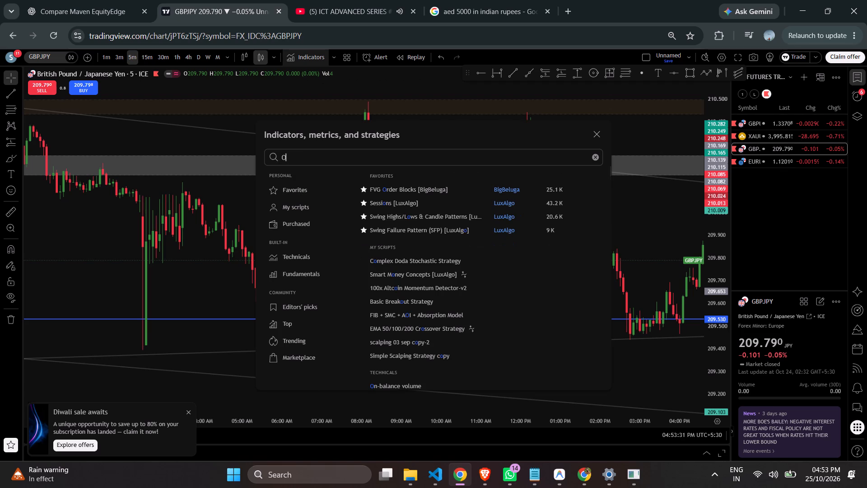
key("r")
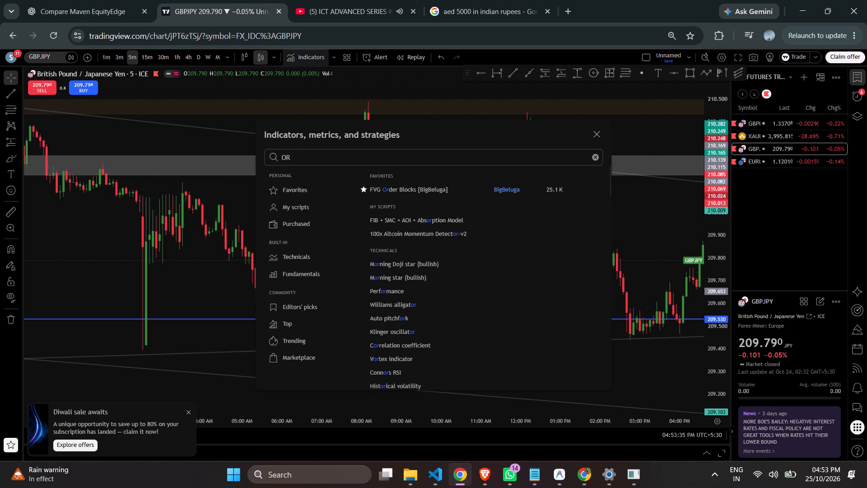
key("BackSpace")
type("rde")
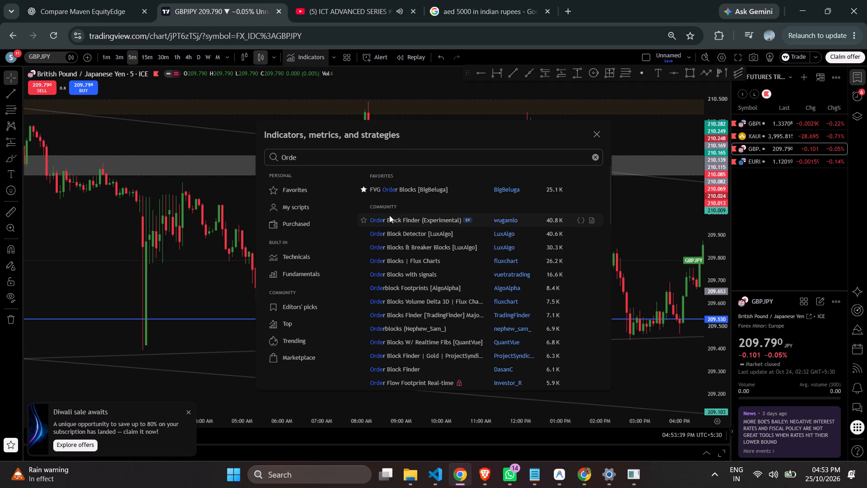
left_click(402, 189)
left_click(596, 133)
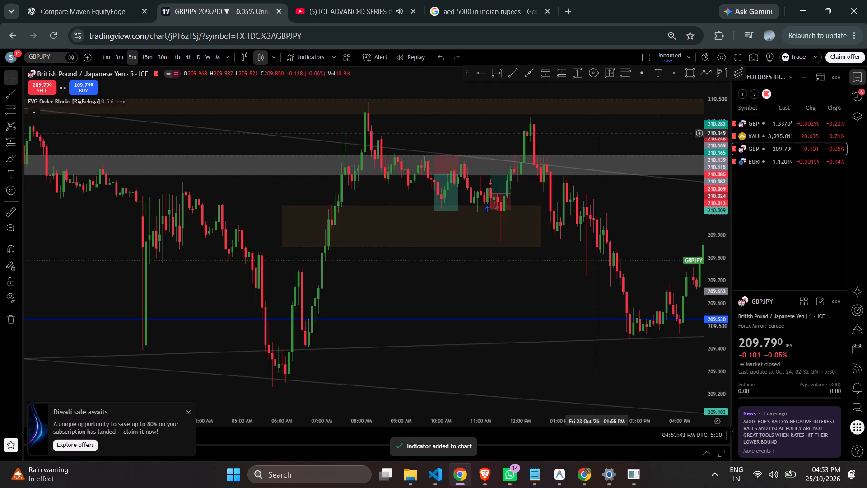
Remove all drawings from the GBPJPY chart, keeping the indicator.
left_click_drag(485, 287, 273, 253)
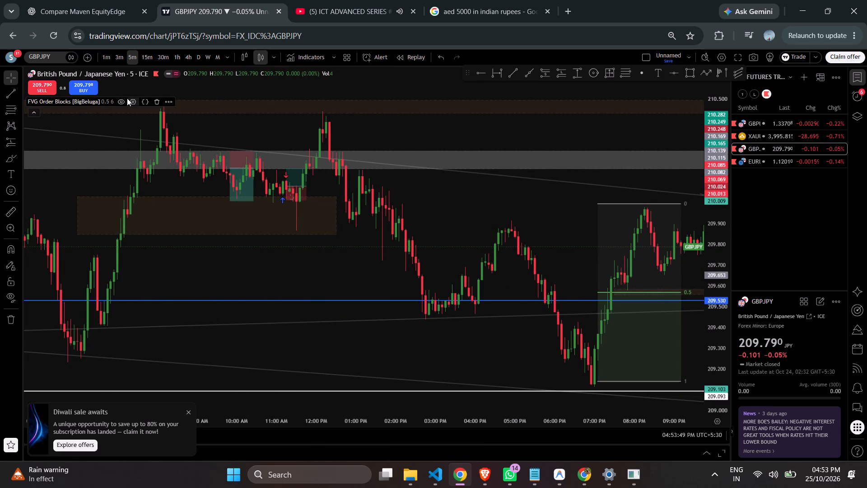
left_click_drag(431, 242, 115, 207)
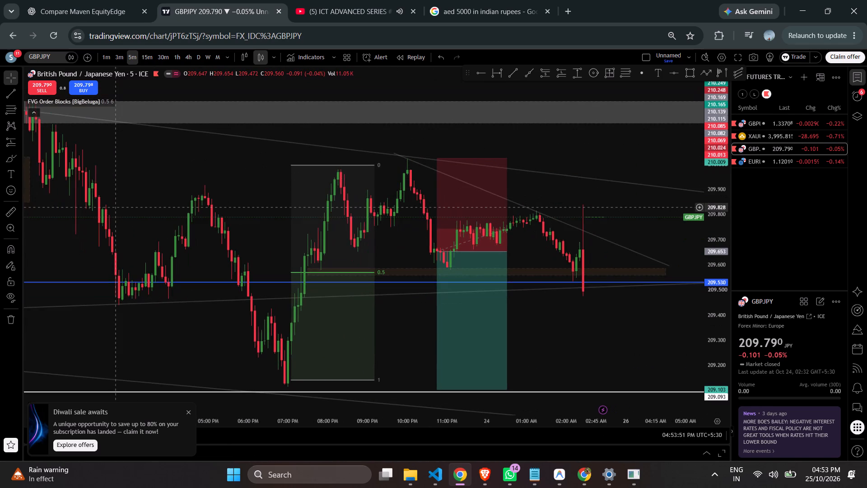
left_click_drag(115, 207, 277, 234)
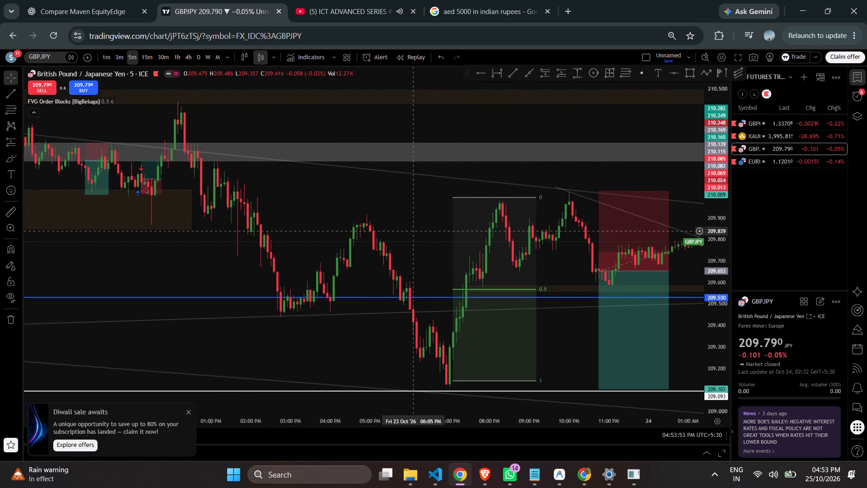
right_click(522, 142)
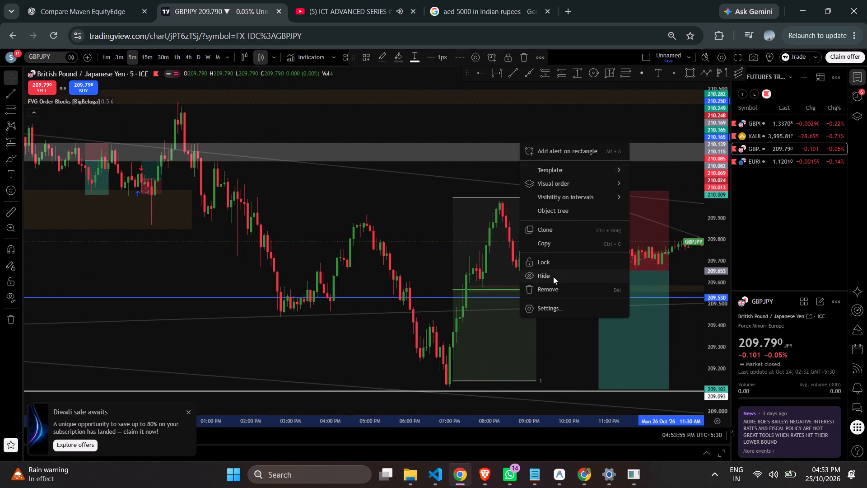
right_click(429, 218)
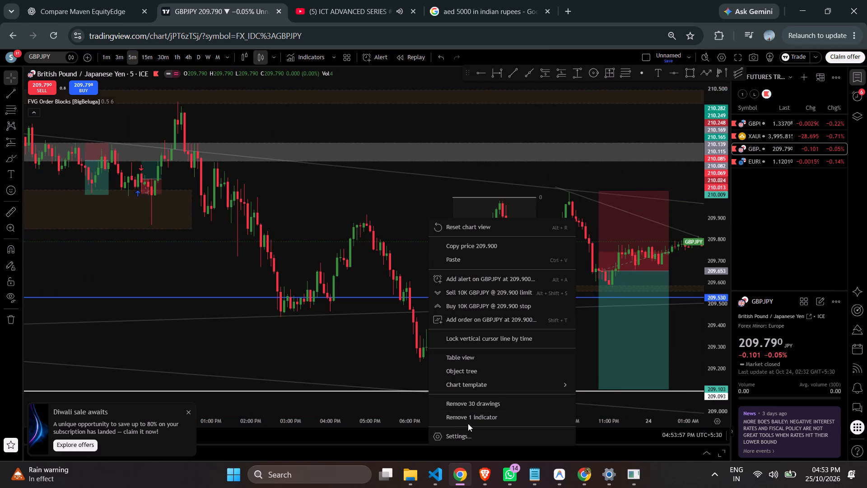
left_click(471, 404)
Draw a short trend line at about 210.26 from the small swing high before the 23 Oct midday peak to 12:05 PM.
scroll(345, 206, "up", 1)
scroll(347, 201, "down", 1)
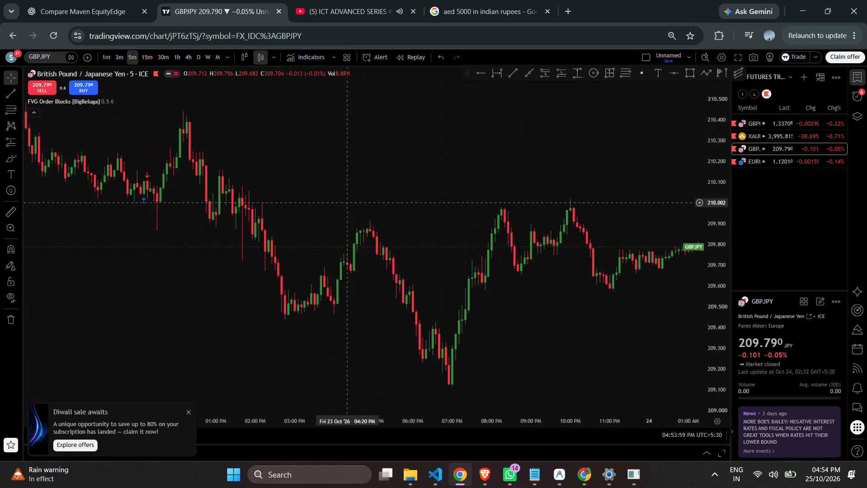
scroll(270, 169, "up", 3)
left_click_drag(238, 162, 613, 189)
scroll(538, 187, "up", 4)
scroll(538, 187, "down", 1)
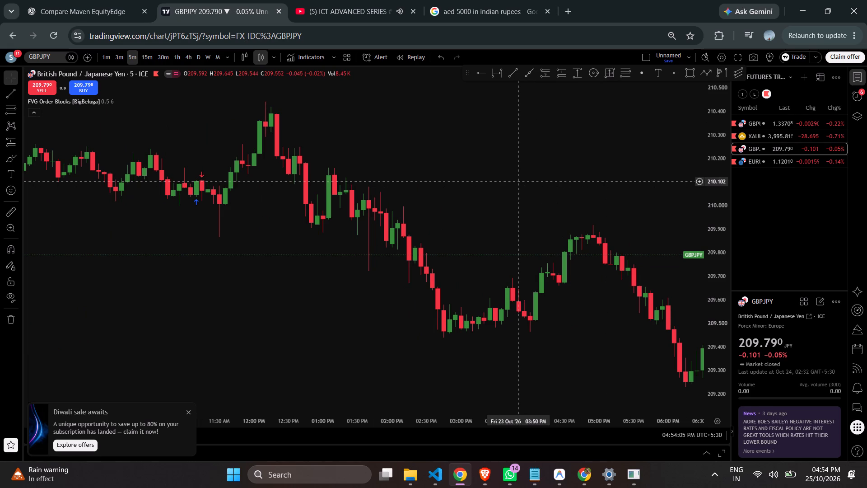
scroll(515, 183, "down", 1)
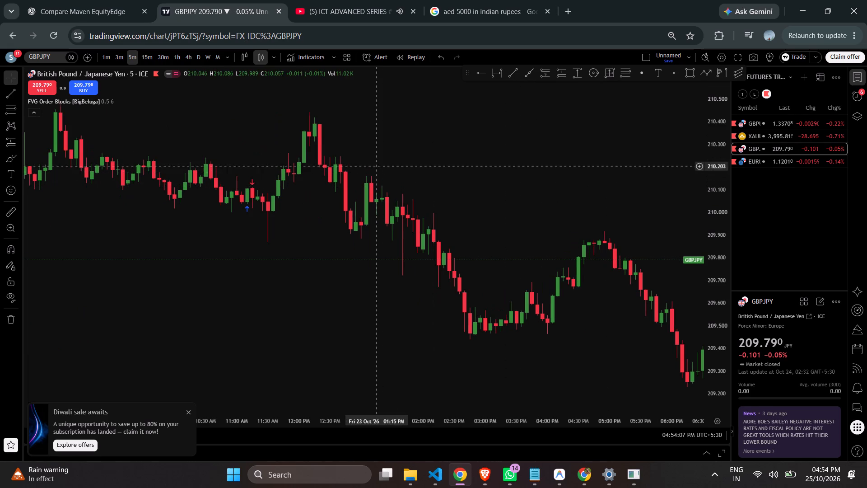
scroll(380, 131, "up", 2)
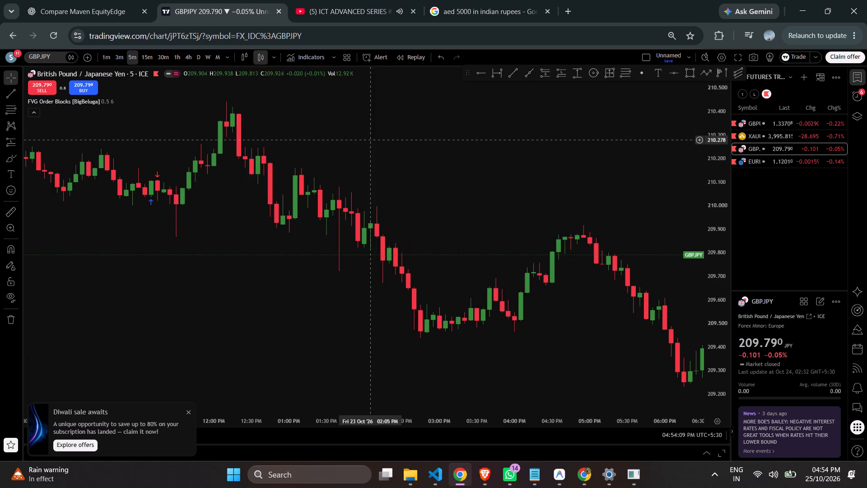
left_click_drag(275, 116, 366, 124)
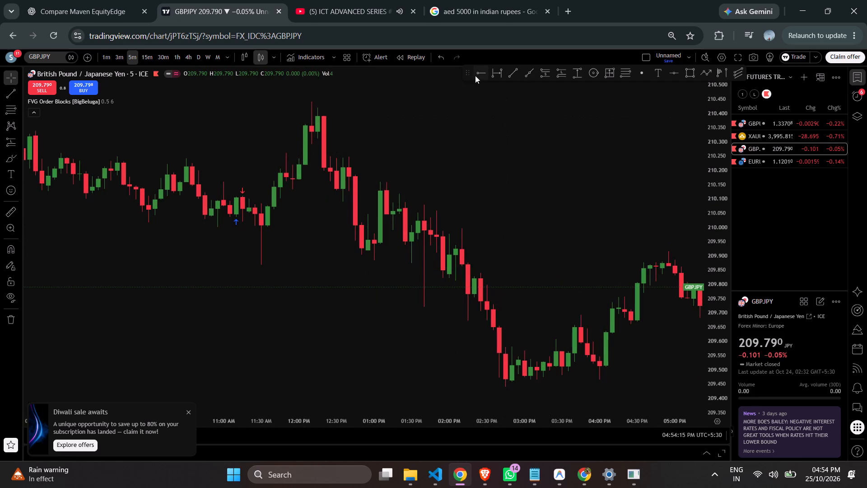
left_click(508, 75)
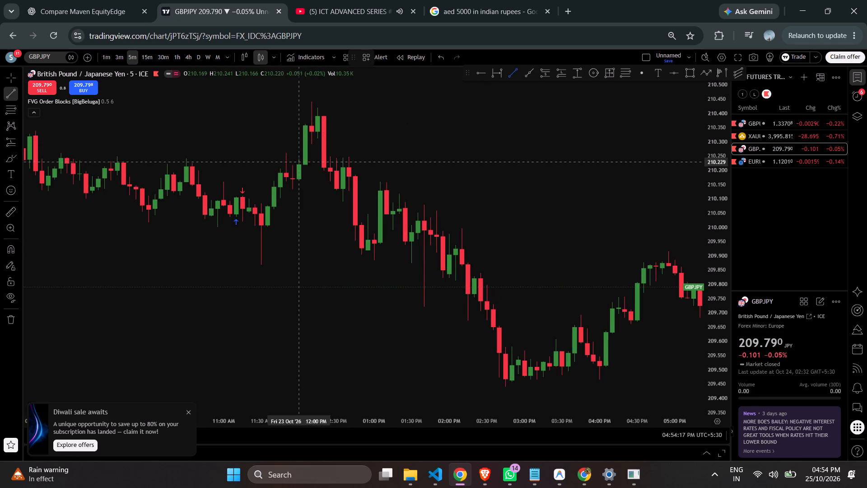
left_click(287, 153)
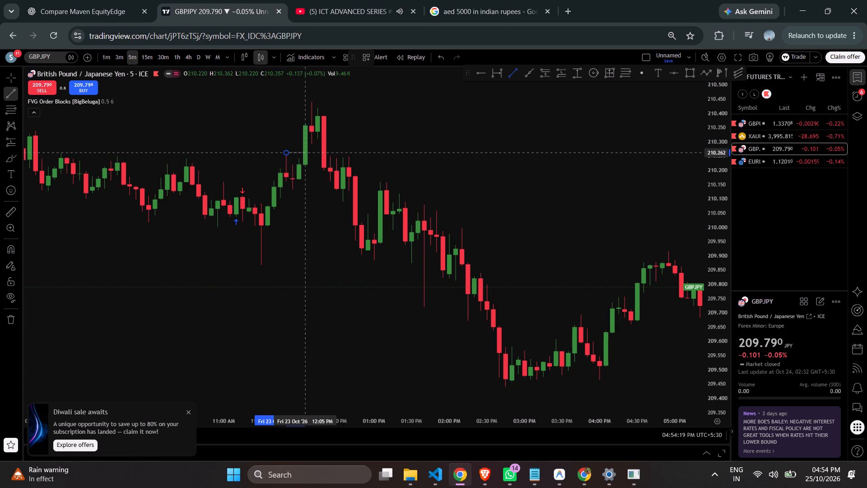
left_click(307, 152)
Switch to the breaker block video and pause it on the bearish and bullish order block slide.
left_click(348, 0)
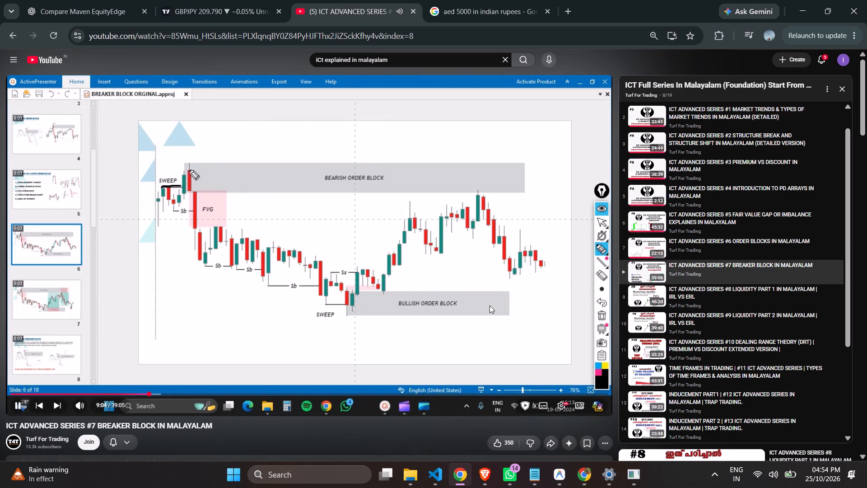
key("space")
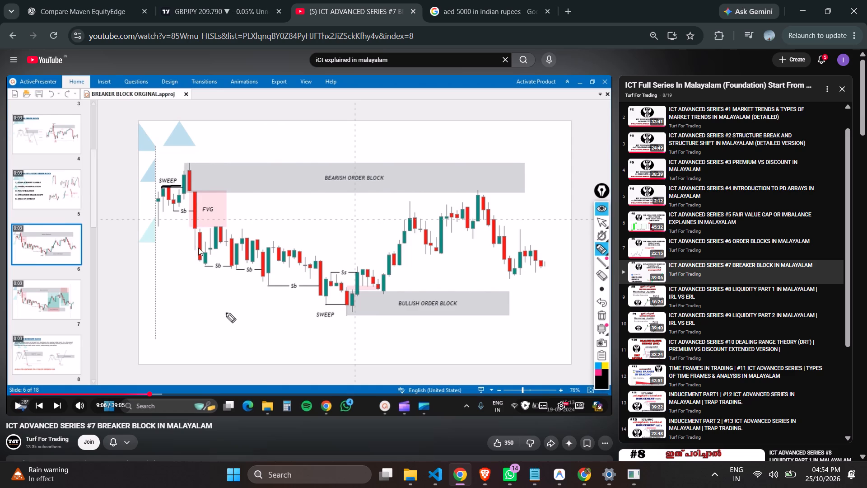
Back on the GBPJPY chart, draw a rectangle from 12:15 PM to about 2:55 PM on 23 Oct, between about 210.318 and 210.253.
left_click(198, 0)
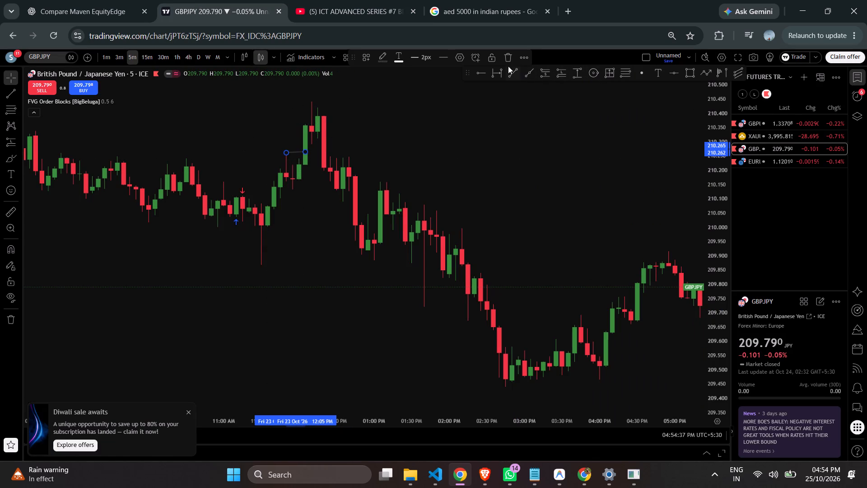
left_click(690, 75)
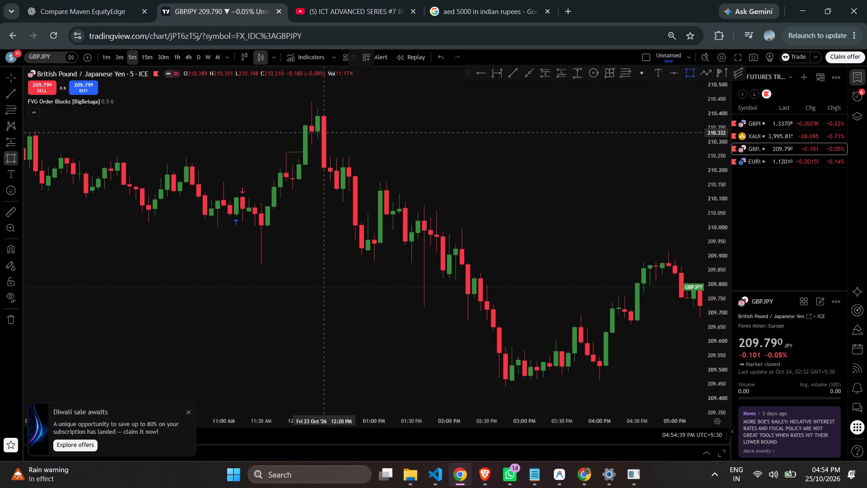
left_click_drag(317, 136, 515, 157)
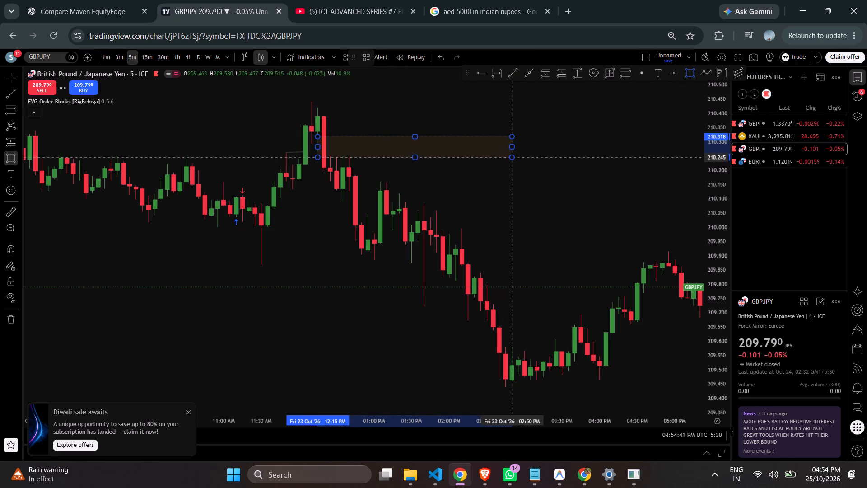
left_click_drag(515, 157, 521, 155)
left_click(521, 155)
scroll(491, 245, "down", 2)
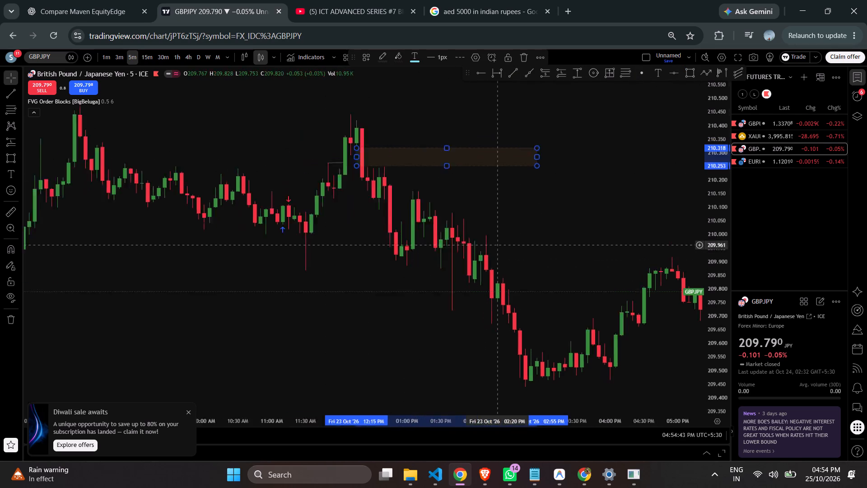
Extend the rectangle's end past the latest candle to about 06:10 AM on Mon 26 Oct.
scroll(509, 245, "down", 1)
left_click_drag(594, 213, 275, 250)
scroll(364, 225, "down", 4)
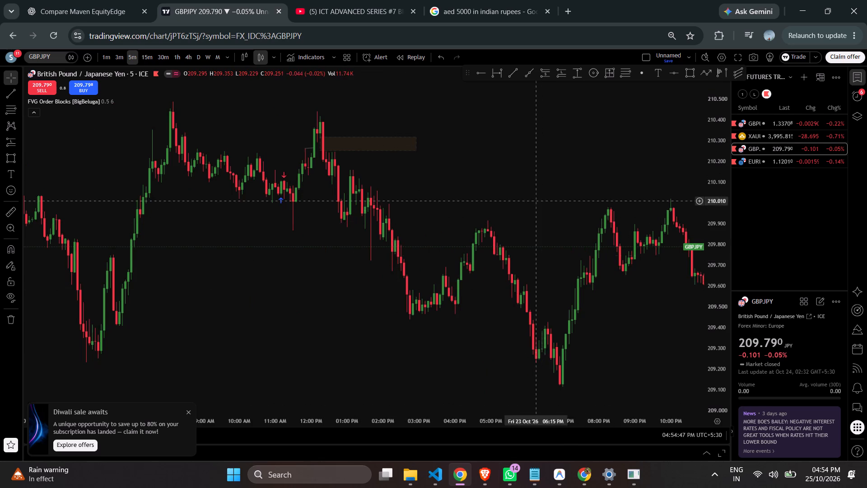
left_click_drag(536, 198, 198, 206)
scroll(300, 203, "down", 2)
scroll(323, 221, "up", 1)
scroll(328, 225, "down", 1)
scroll(368, 209, "down", 2)
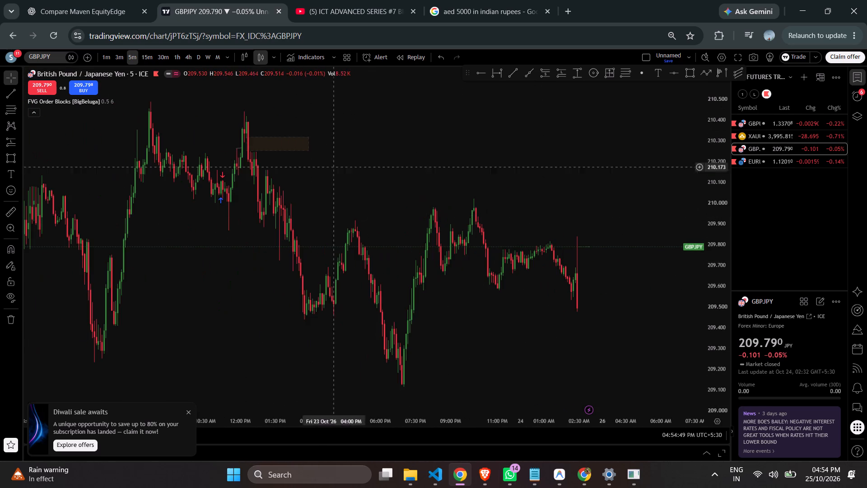
left_click_drag(309, 145, 717, 206)
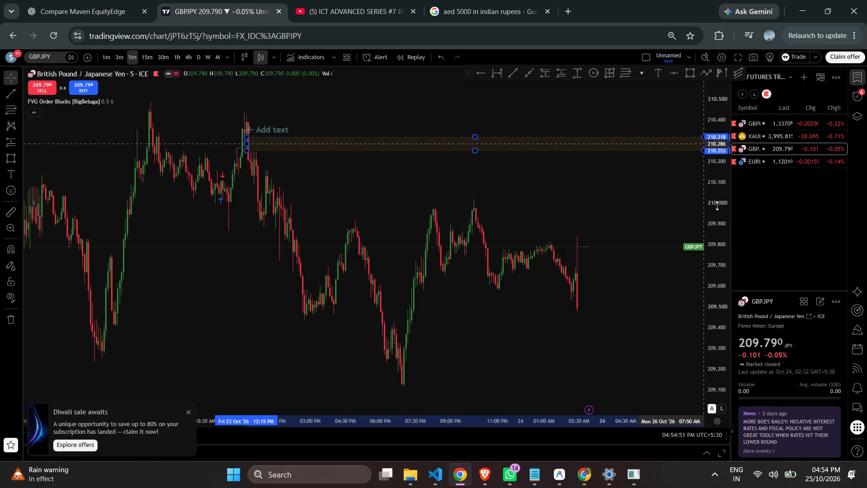
left_click_drag(717, 206, 665, 208)
scroll(517, 205, "down", 3)
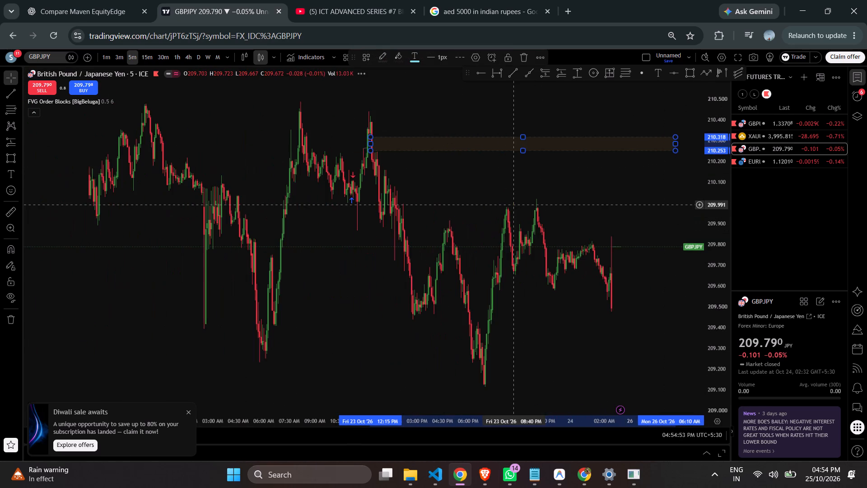
Examine the earlier GBPJPY 5-minute price action, going back from the order block on 23 Oct to 22 Oct.
scroll(422, 196, "up", 4)
left_click_drag(345, 191, 480, 213)
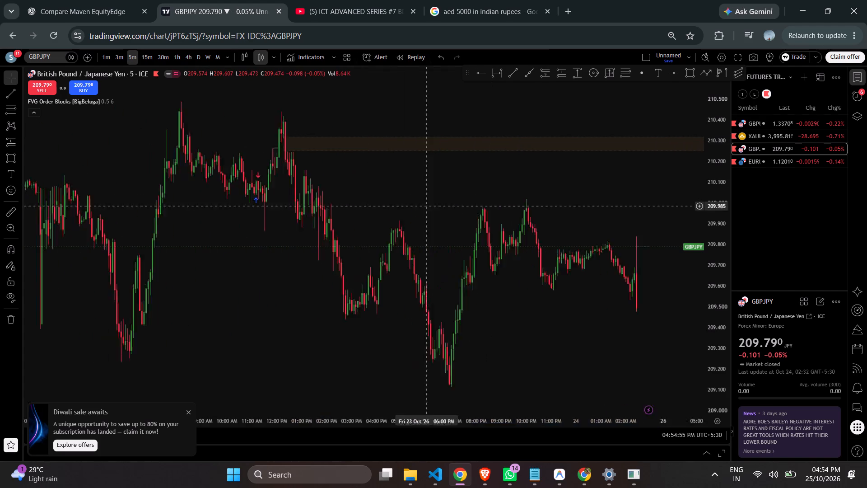
left_click_drag(480, 213, 532, 219)
scroll(444, 193, "up", 3)
left_click_drag(390, 185, 498, 216)
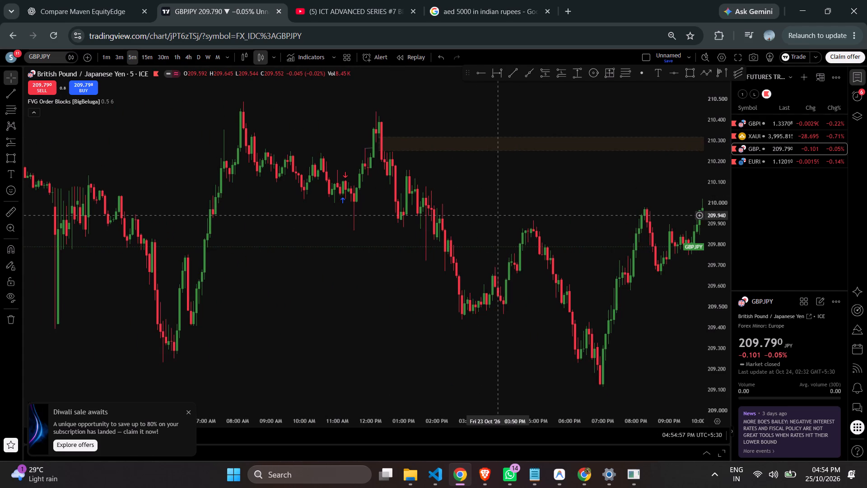
left_click_drag(167, 188, 490, 222)
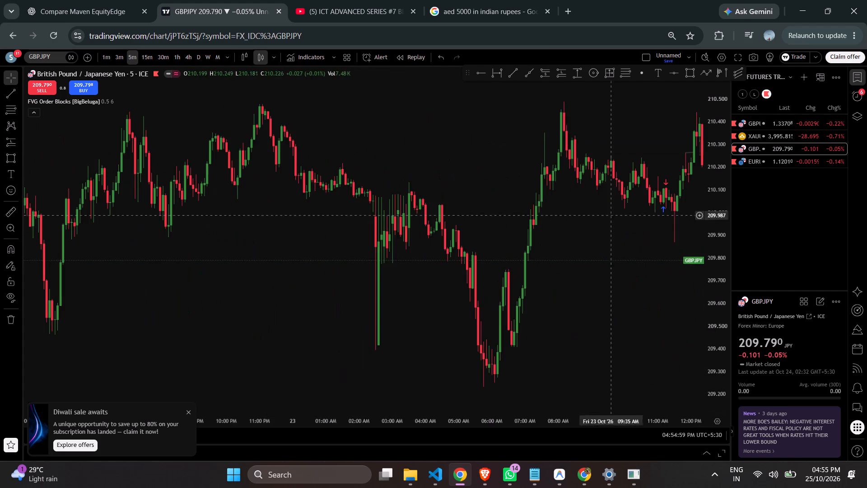
left_click_drag(192, 243, 681, 284)
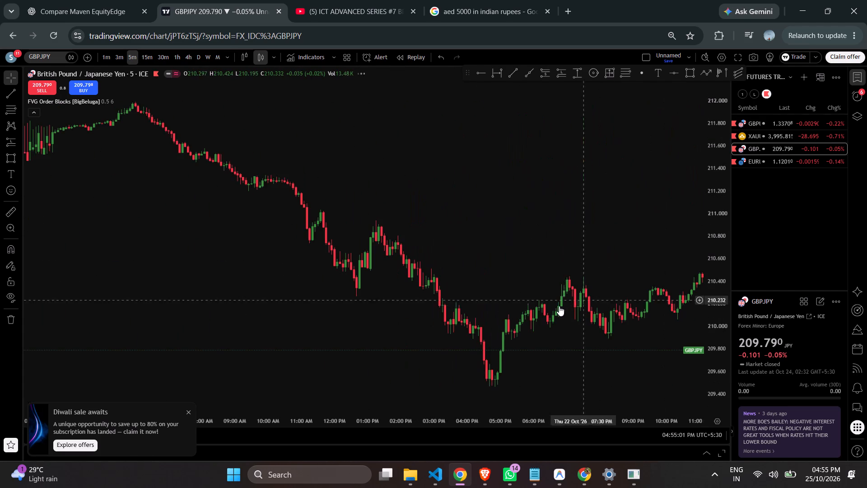
Switch the chart to the 15-minute timeframe and look back through the price history to 13–15 Oct.
left_click(143, 56)
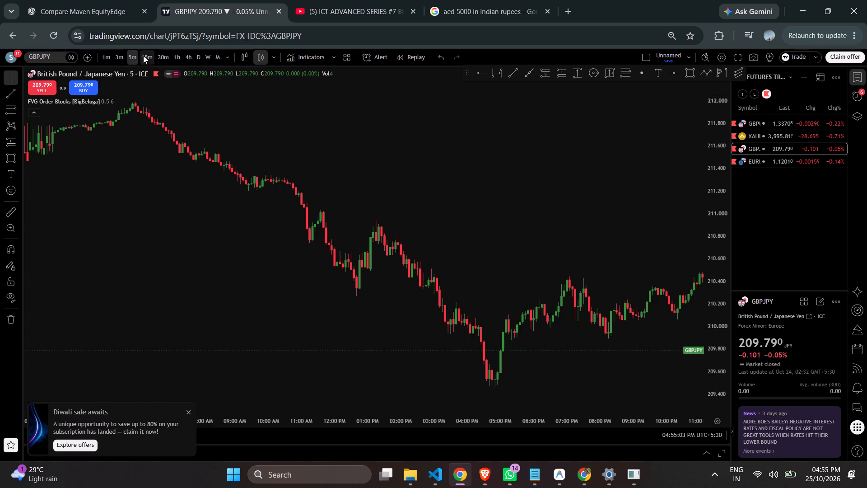
right_click(235, 127)
left_click(272, 132)
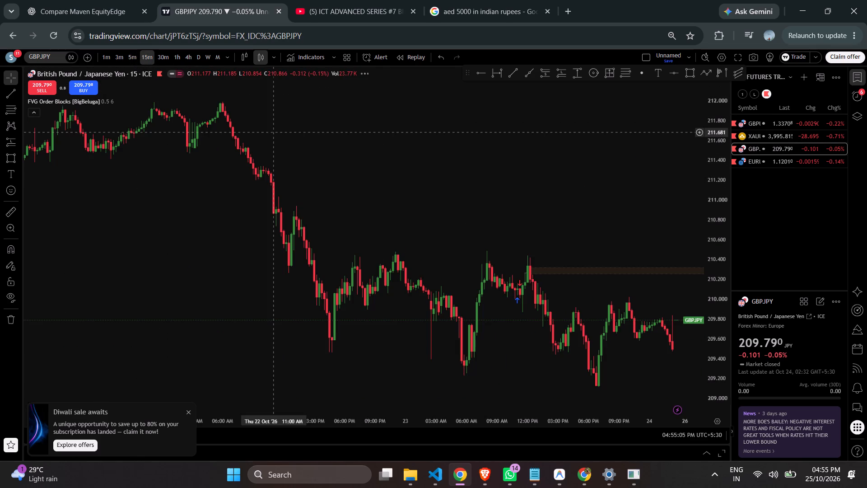
left_click_drag(324, 164, 671, 180)
left_click_drag(180, 191, 789, 275)
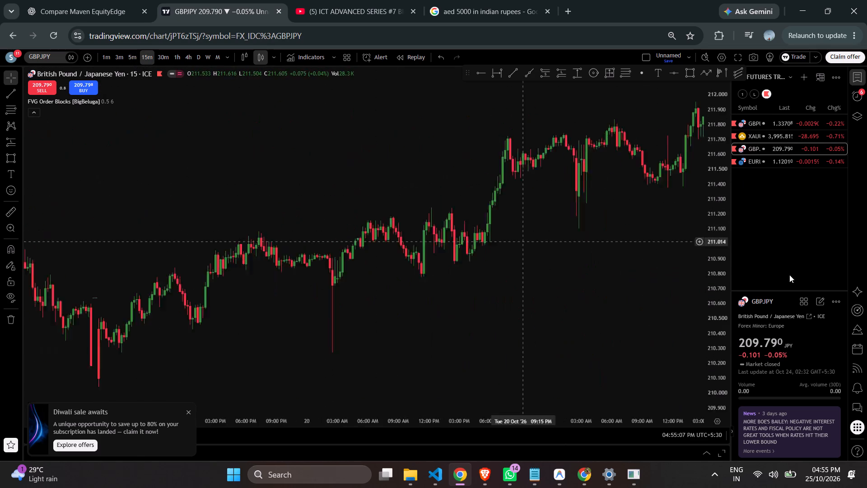
left_click_drag(789, 275, 866, 278)
left_click_drag(151, 200, 822, 249)
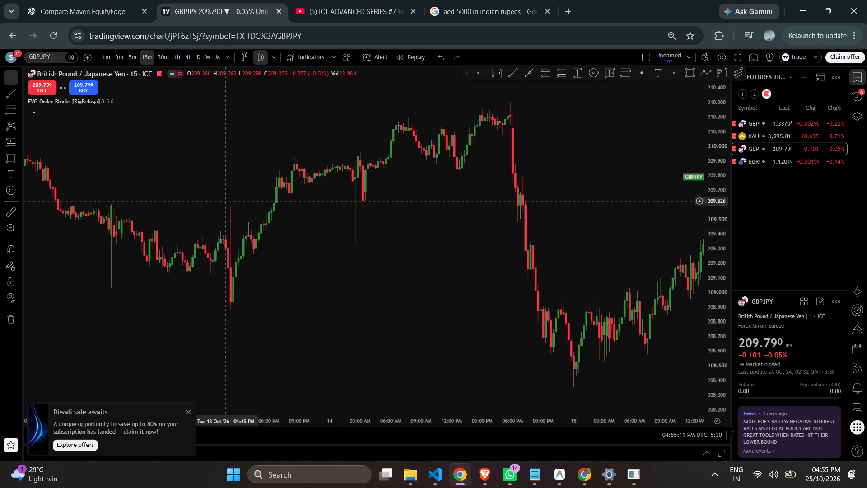
left_click_drag(549, 267, 383, 257)
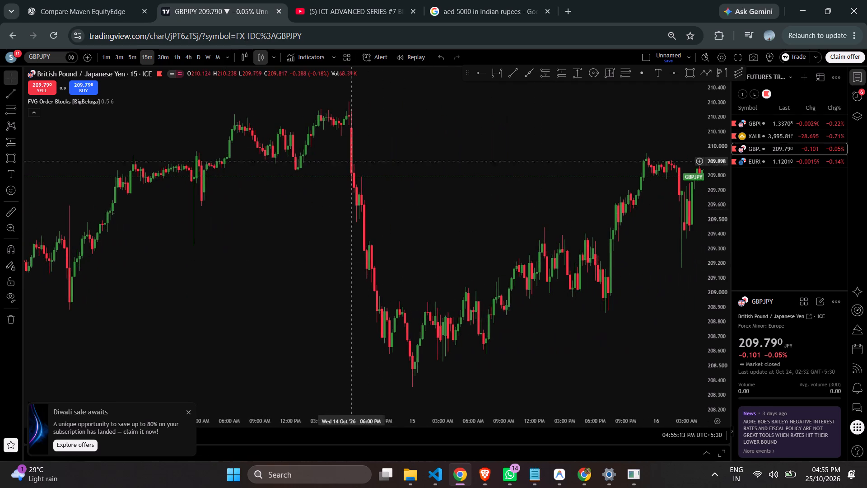
Examine the 14 Oct swing highs and the candles around the evening sell-off in close-up on the 15-minute chart.
scroll(388, 140, "up", 2)
left_click_drag(715, 216, 713, 112)
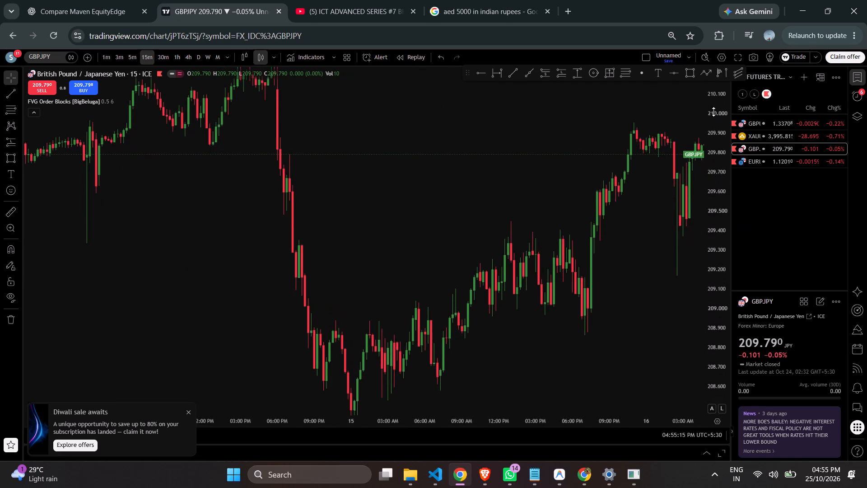
left_click_drag(713, 112, 712, 99)
left_click_drag(428, 125, 406, 346)
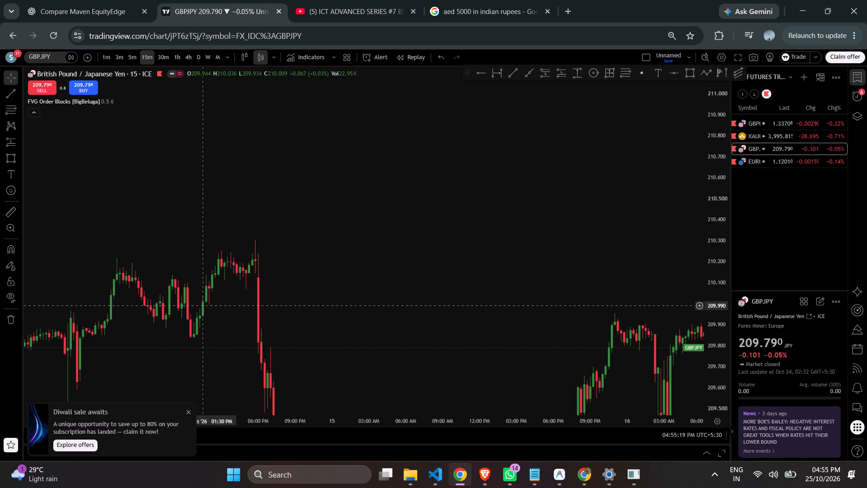
scroll(161, 178, "up", 1)
scroll(161, 178, "down", 1)
scroll(161, 178, "up", 4)
left_click_drag(153, 188, 153, 189)
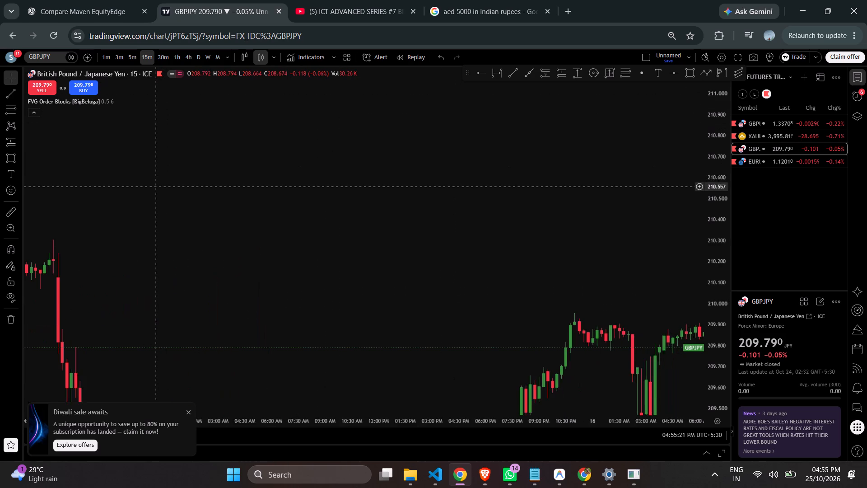
left_click_drag(153, 189, 525, 194)
scroll(527, 225, "down", 1)
left_click_drag(707, 313, 700, 223)
scroll(629, 258, "up", 5)
scroll(629, 258, "down", 1)
left_click_drag(588, 275, 636, 144)
scroll(634, 150, "down", 1)
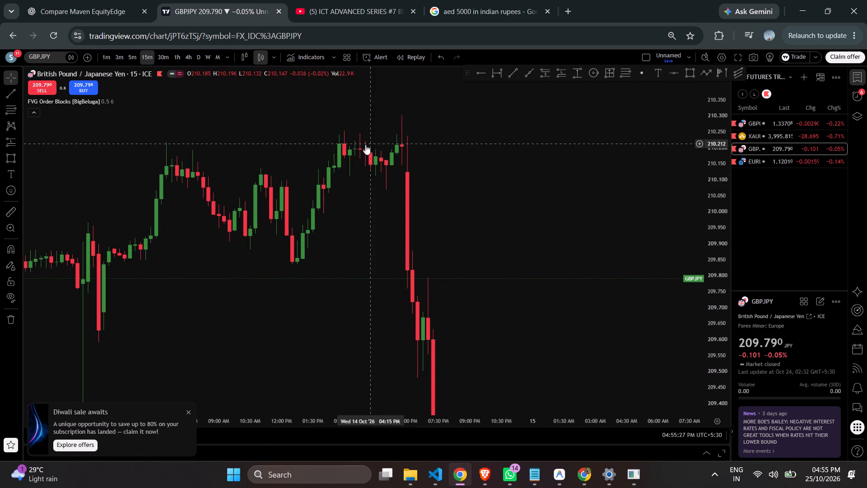
scroll(241, 207, "up", 2)
scroll(242, 211, "down", 3)
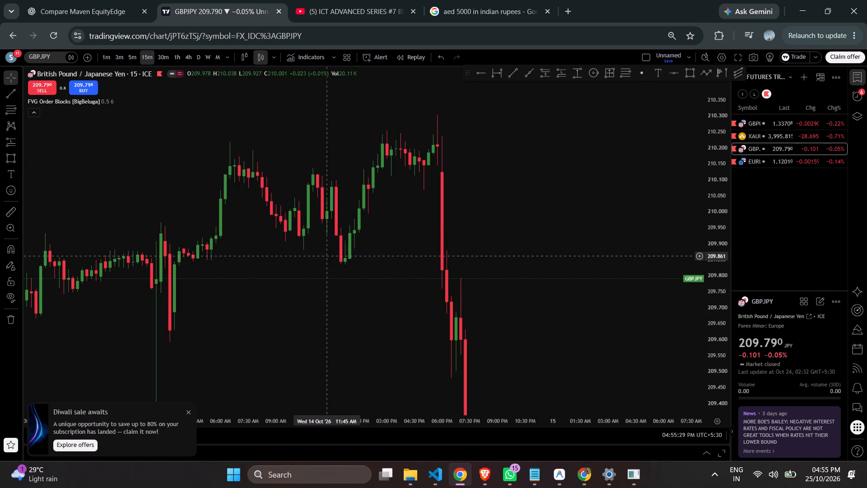
scroll(334, 262, "down", 1)
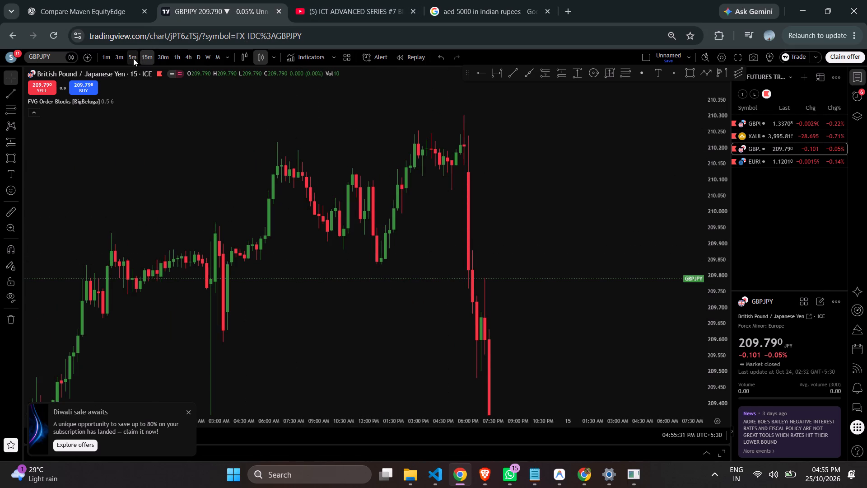
Return the chart to the 5-minute timeframe and look over the 22 Oct price action.
left_click(133, 58)
scroll(376, 219, "down", 3)
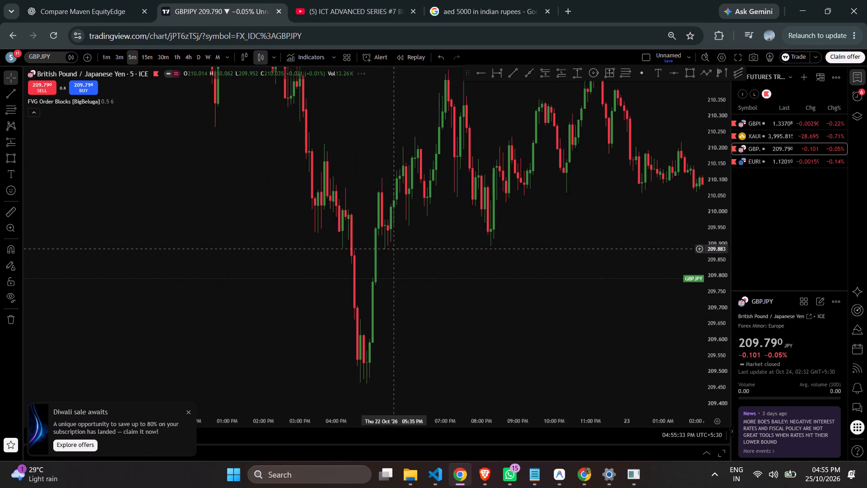
scroll(396, 249, "down", 2)
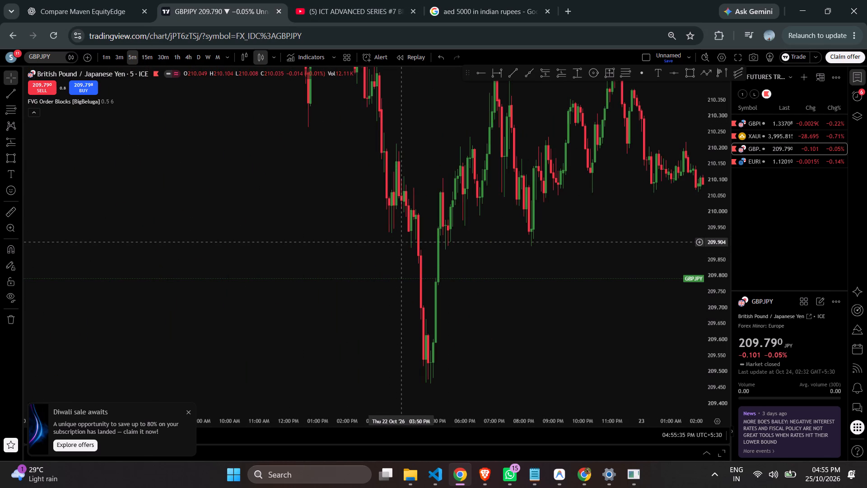
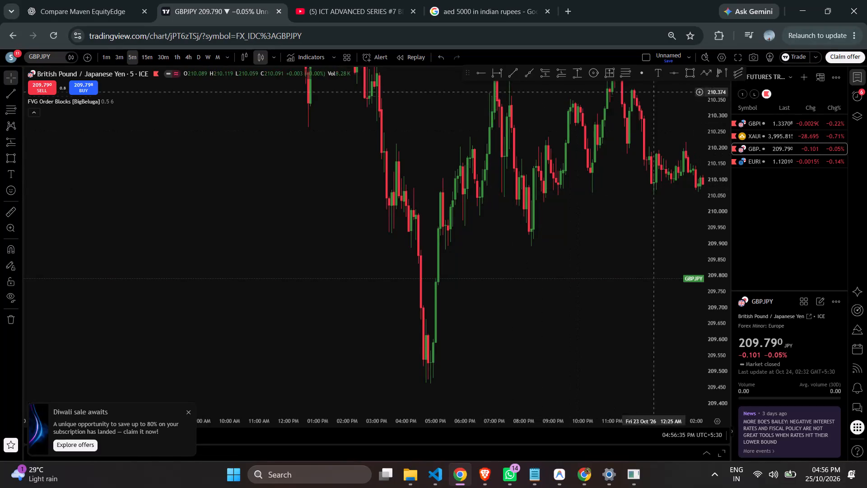
Examine the GBPJPY 5-minute price action going back from 22 Oct to 21 Oct.
left_click_drag(713, 114, 659, 263)
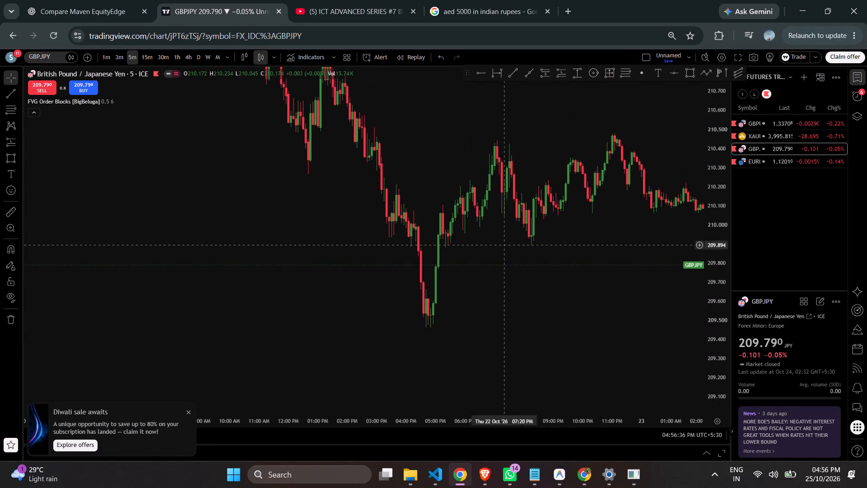
scroll(349, 208, "up", 1)
left_click_drag(222, 162, 820, 252)
left_click_drag(358, 144, 583, 293)
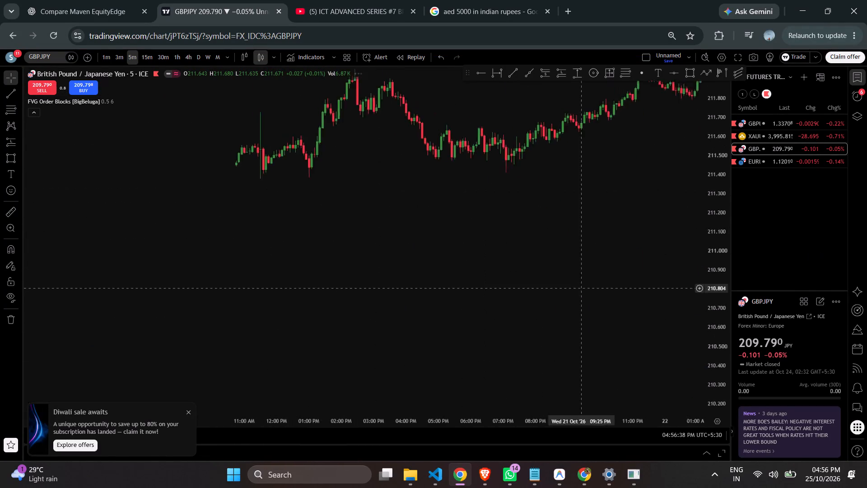
left_click_drag(583, 293, 487, 409)
left_click_drag(564, 322, 172, 296)
scroll(323, 238, "down", 1)
Switch the chart to the 15-minute timeframe and examine the swing highs of 21–22 Oct and the 22 Oct sell-off in close-up.
left_click(147, 55)
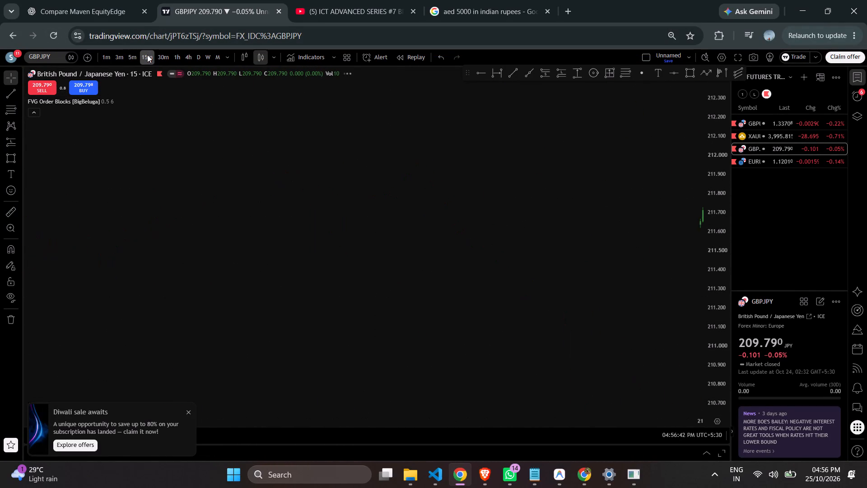
left_click_drag(401, 158, 0, 160)
left_click_drag(506, 247, 390, 263)
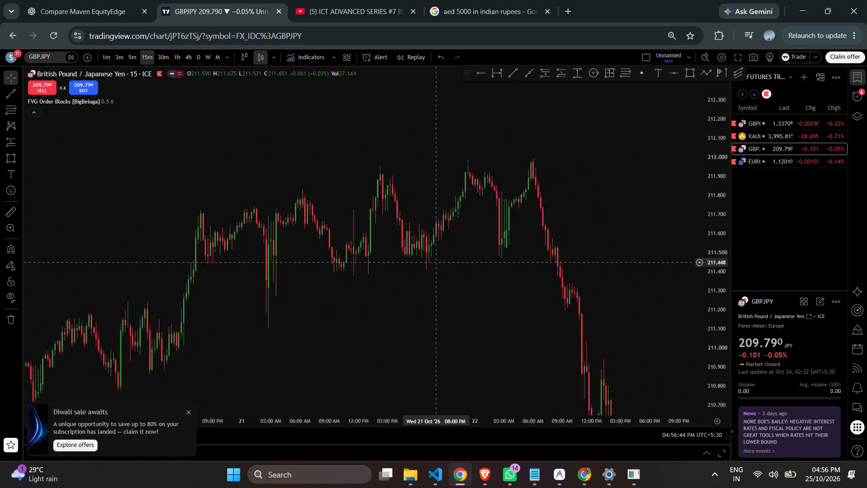
left_click_drag(390, 263, 364, 261)
left_click_drag(718, 277, 647, 23)
left_click_drag(582, 132, 628, 172)
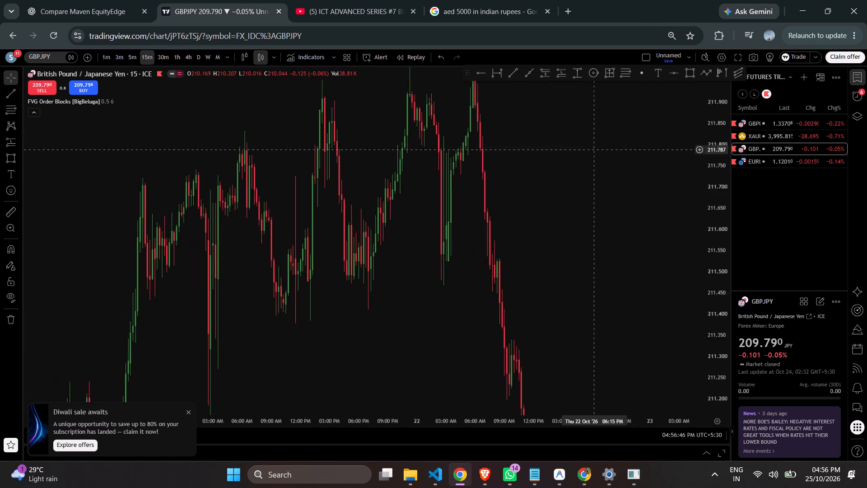
left_click_drag(628, 172, 659, 184)
scroll(525, 127, "up", 1)
scroll(525, 127, "down", 1)
scroll(525, 127, "up", 10)
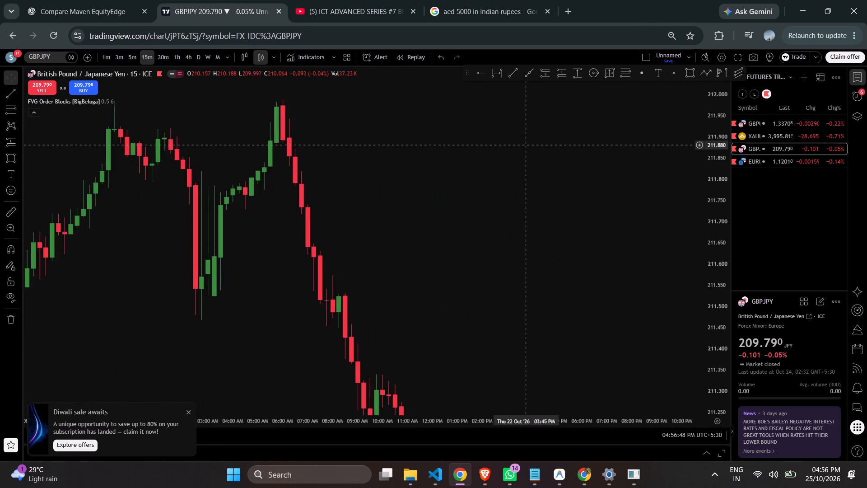
left_click_drag(496, 149, 570, 153)
left_click_drag(704, 107, 727, 280)
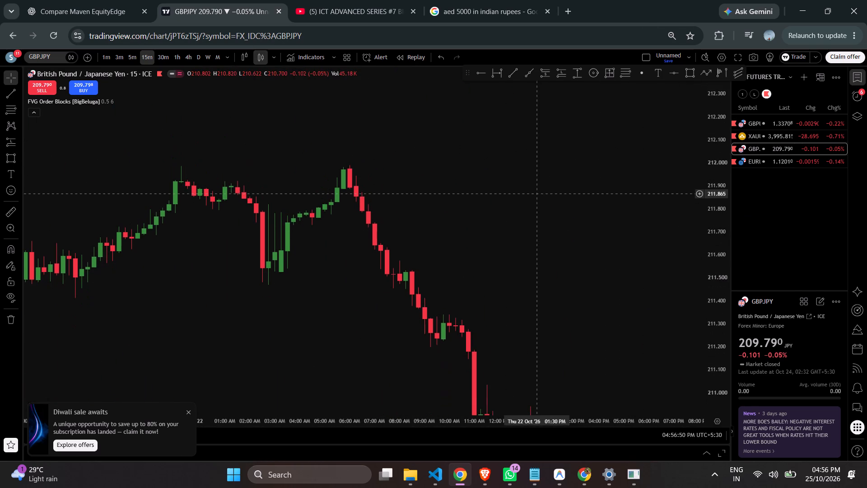
Draw a short trend line under the 22 Oct 02:30 AM swing low, from about 211.483 to 211.492 at 03:45 AM.
left_click(477, 74)
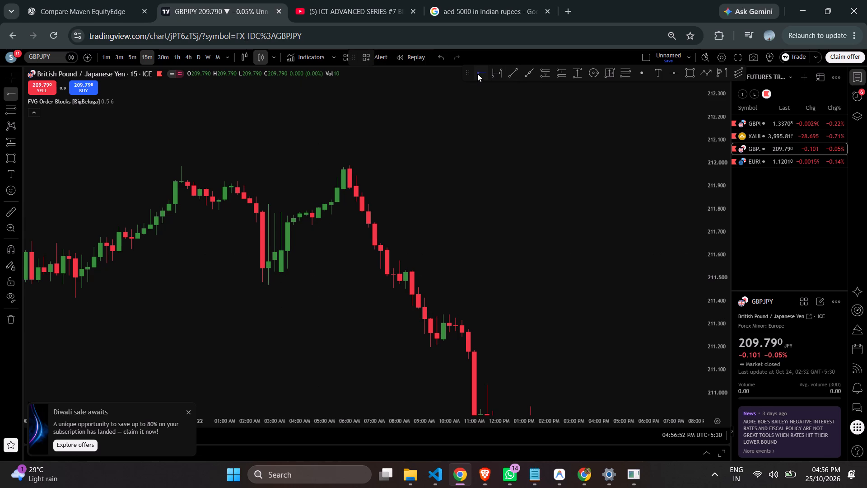
left_click(510, 73)
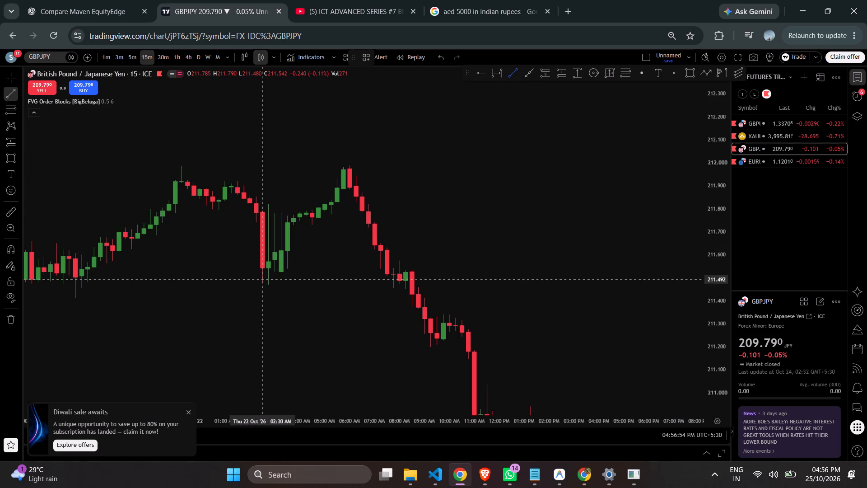
left_click(263, 282)
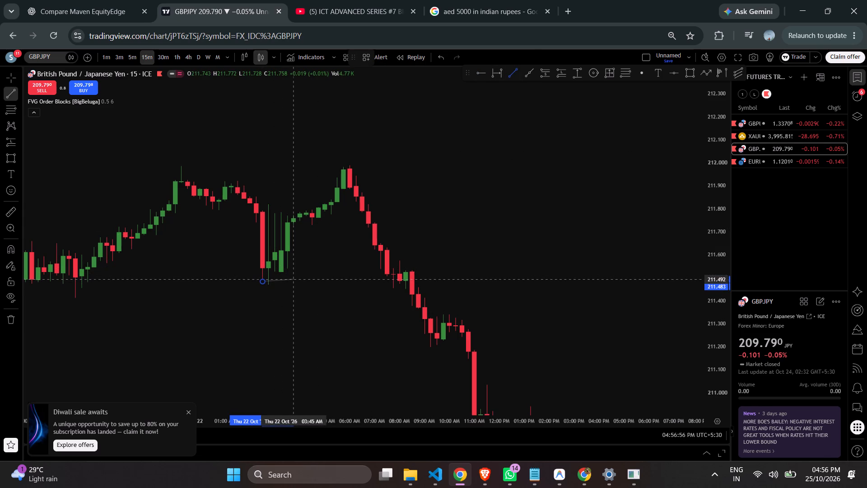
left_click(294, 279)
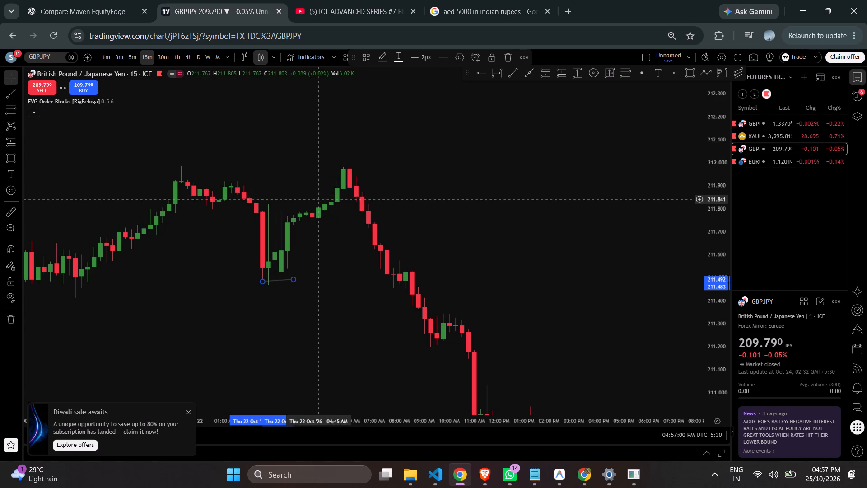
Look over the 15-minute price action from the 22 Oct sell-off forward to the 23 Oct order block.
scroll(321, 198, "up", 2)
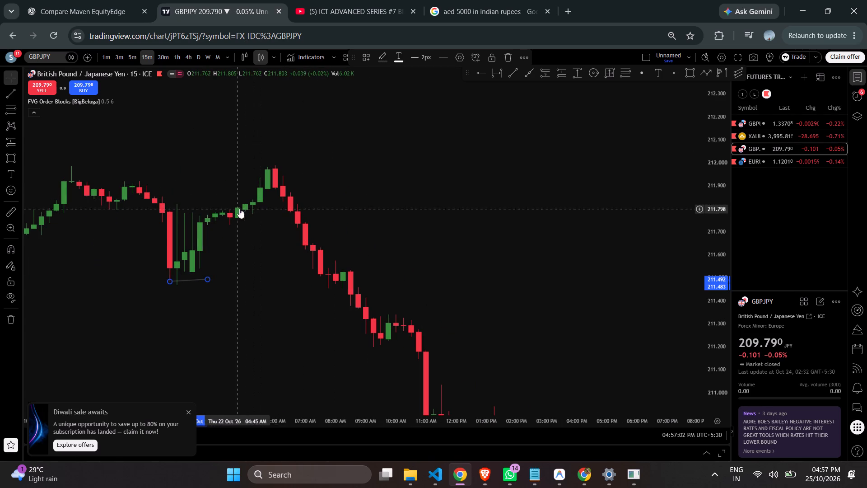
scroll(391, 164, "down", 1)
left_click_drag(536, 201, 185, 0)
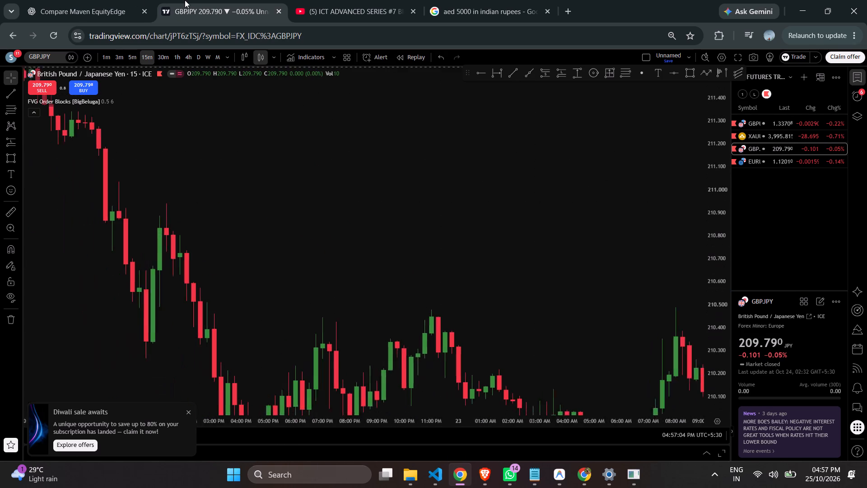
left_click_drag(185, 0, 190, 0)
left_click_drag(438, 318, 295, 103)
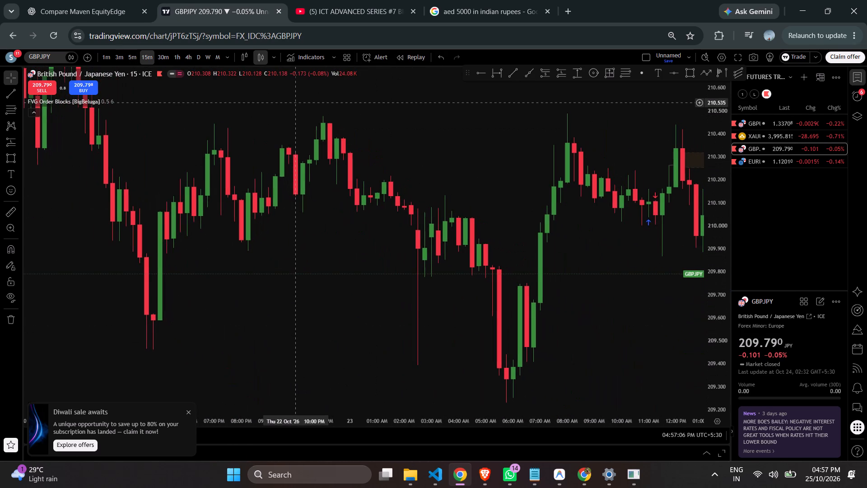
left_click_drag(561, 248, 511, 245)
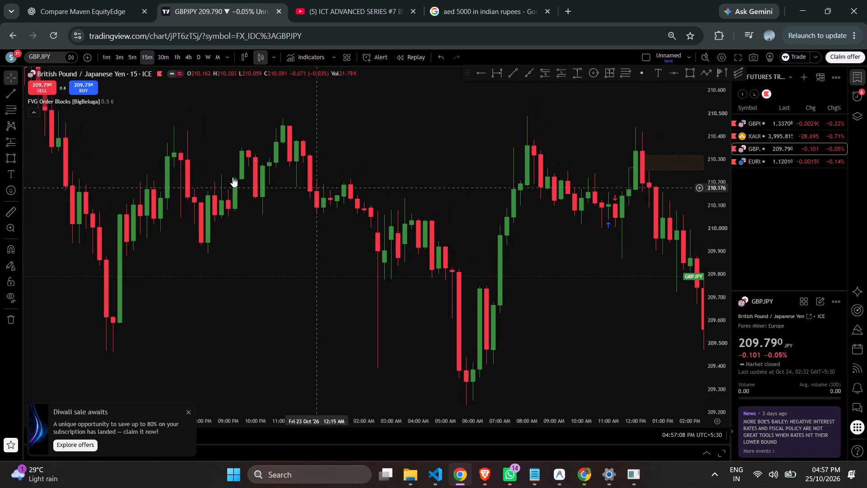
Return the chart to the 5-minute timeframe and examine the 23 Oct price action before and after the order block.
left_click(128, 59)
scroll(371, 154, "down", 1)
left_click_drag(440, 189, 417, 166)
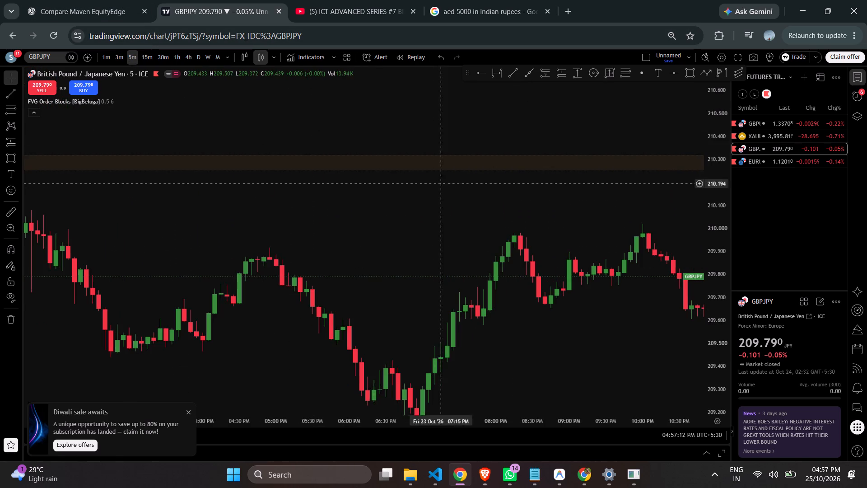
left_click_drag(417, 166, 191, 81)
scroll(206, 82, "down", 2)
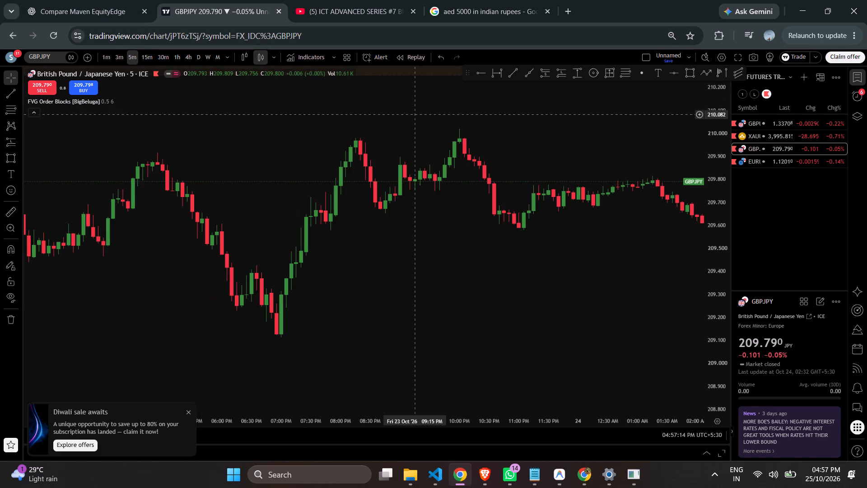
scroll(416, 115, "down", 2)
scroll(416, 115, "up", 1)
scroll(416, 115, "down", 1)
scroll(416, 115, "up", 1)
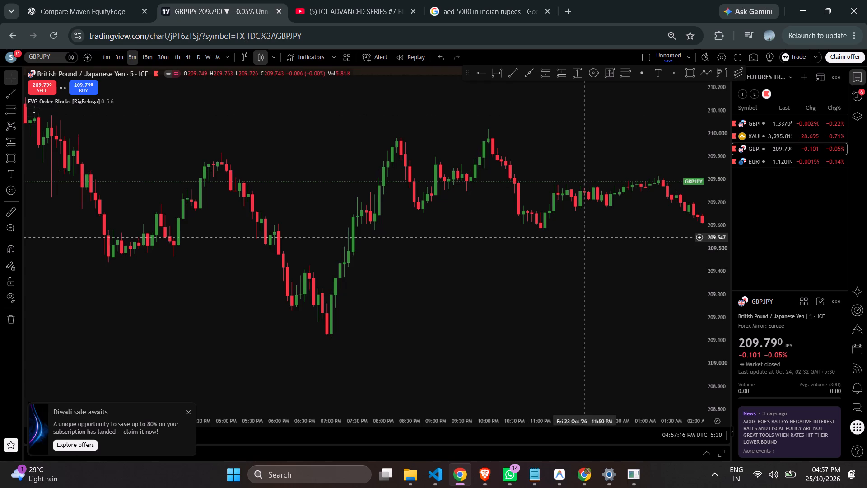
left_click_drag(586, 240, 186, 206)
left_click_drag(186, 206, 761, 234)
left_click_drag(162, 185, 403, 269)
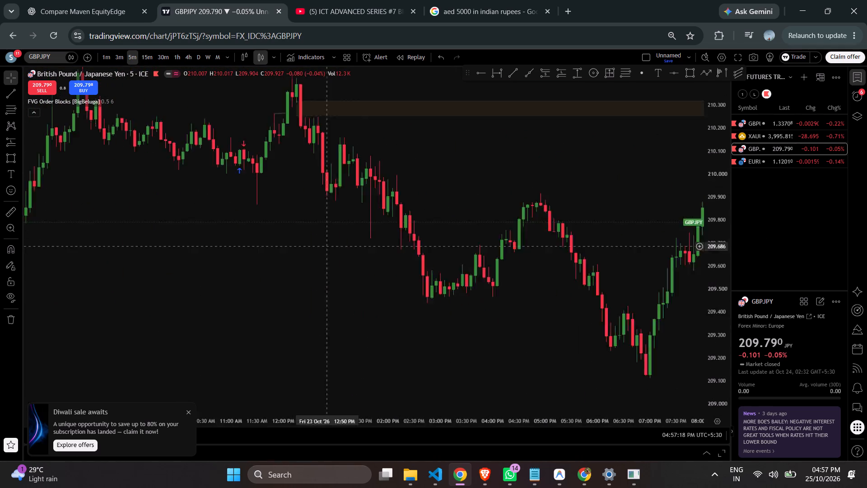
left_click_drag(403, 269, 515, 308)
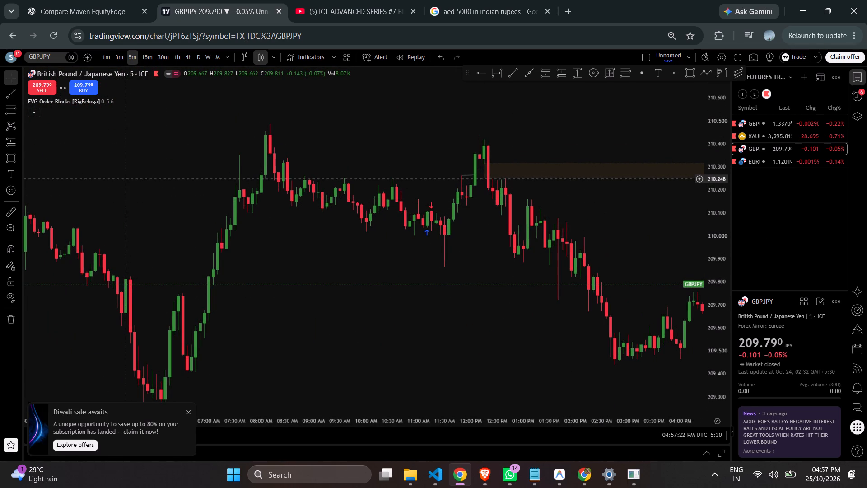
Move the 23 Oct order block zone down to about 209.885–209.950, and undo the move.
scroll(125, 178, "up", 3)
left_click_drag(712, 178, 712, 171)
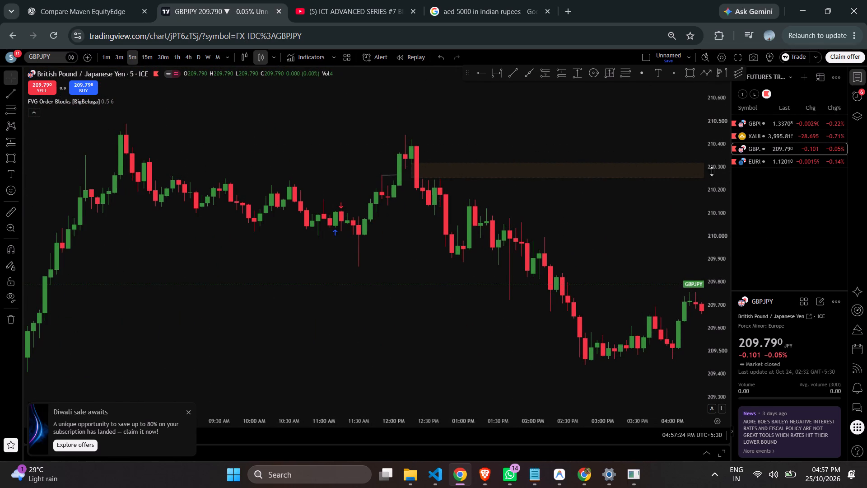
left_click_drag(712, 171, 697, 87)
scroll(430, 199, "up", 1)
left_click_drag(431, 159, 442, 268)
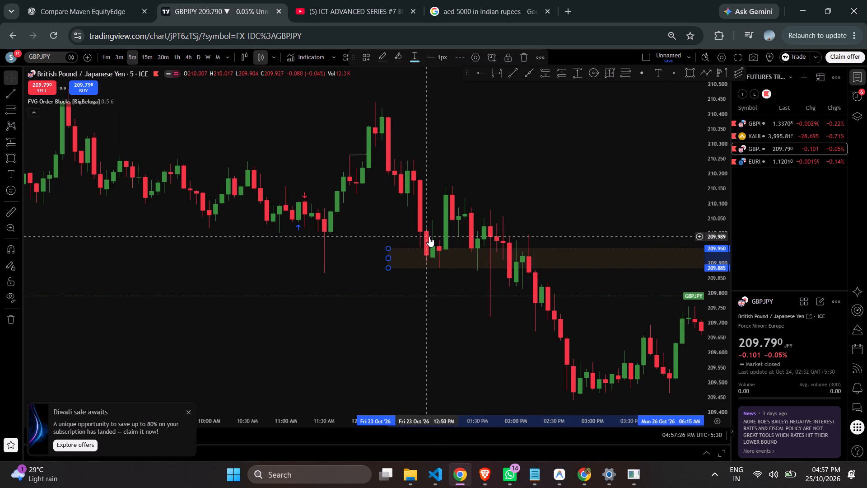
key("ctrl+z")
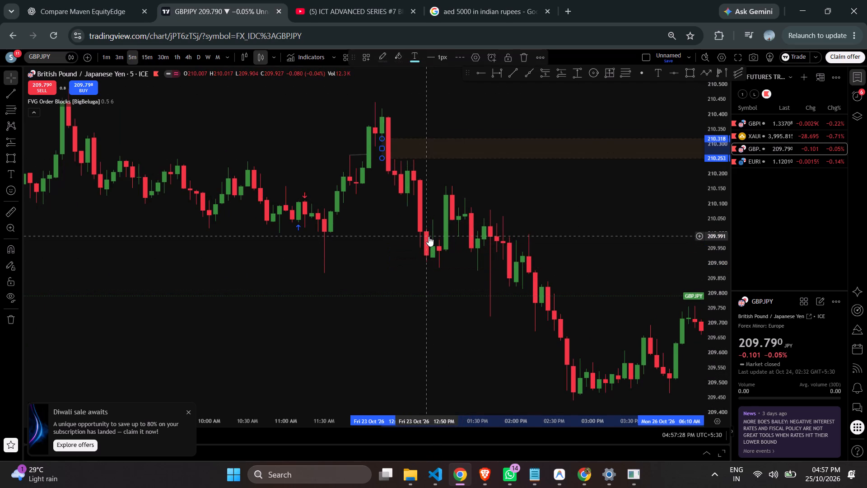
Look back through the 5-minute price action from 23 Oct to the 22 Oct midday decline and the rebound within it.
scroll(516, 174, "down", 4)
left_click_drag(97, 153, 373, 179)
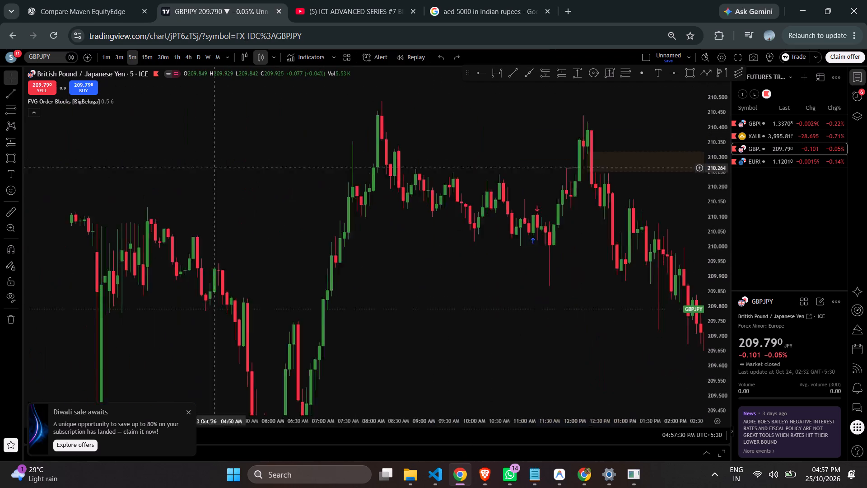
left_click_drag(373, 179, 629, 173)
left_click_drag(208, 169, 550, 173)
left_click_drag(230, 164, 311, 359)
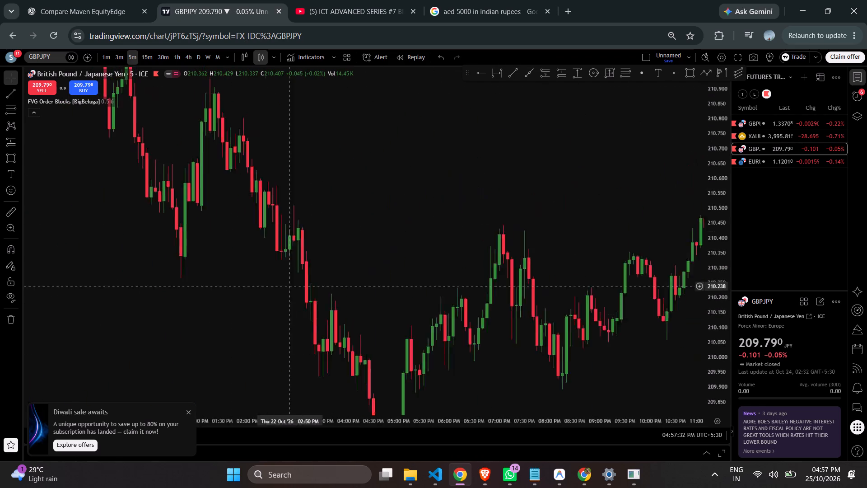
left_click_drag(311, 359, 338, 394)
left_click_drag(190, 115, 305, 118)
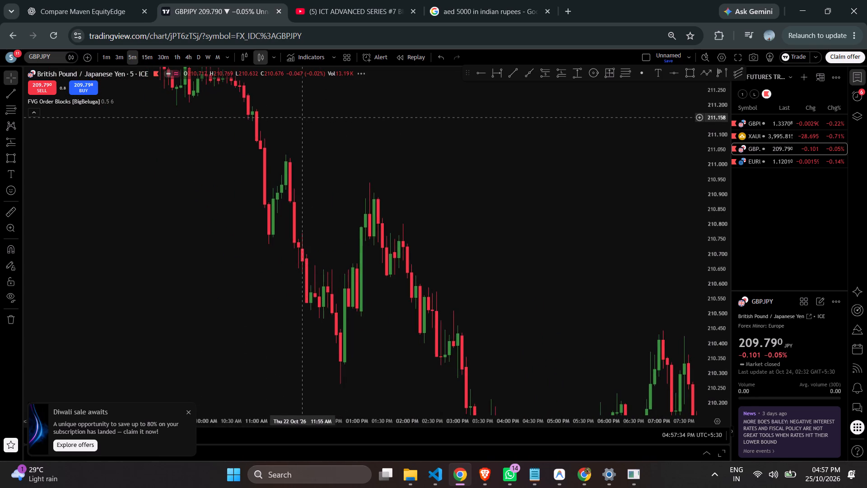
scroll(303, 117, "up", 4)
scroll(298, 125, "down", 1)
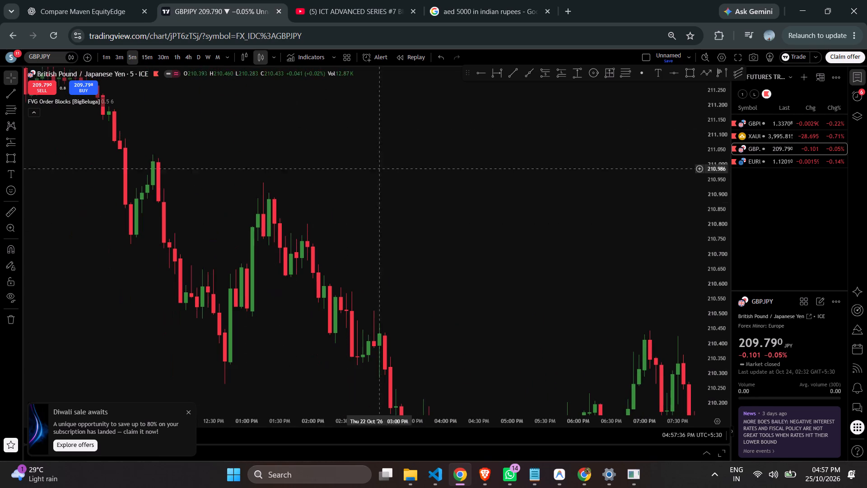
left_click_drag(718, 127, 701, 288)
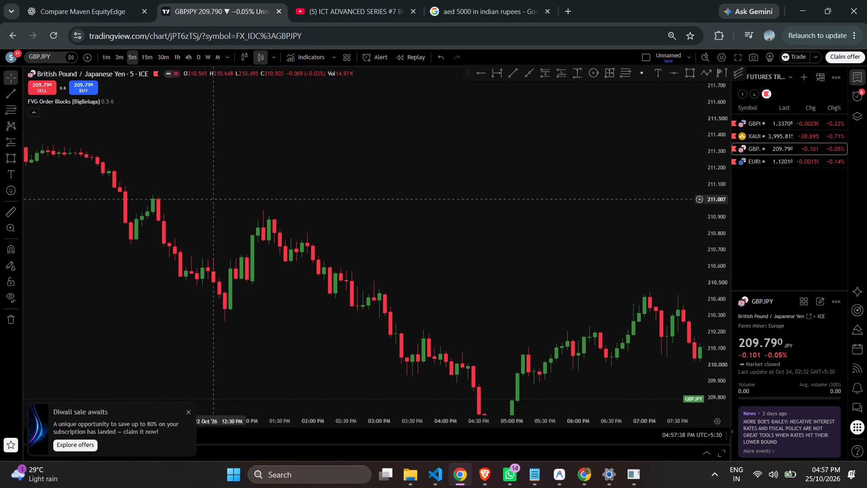
Draw a short trend line under the 22 Oct midday swing low, from about 210.284 to 210.287 at 01:15 PM.
left_click(511, 75)
left_click_drag(224, 318, 246, 318)
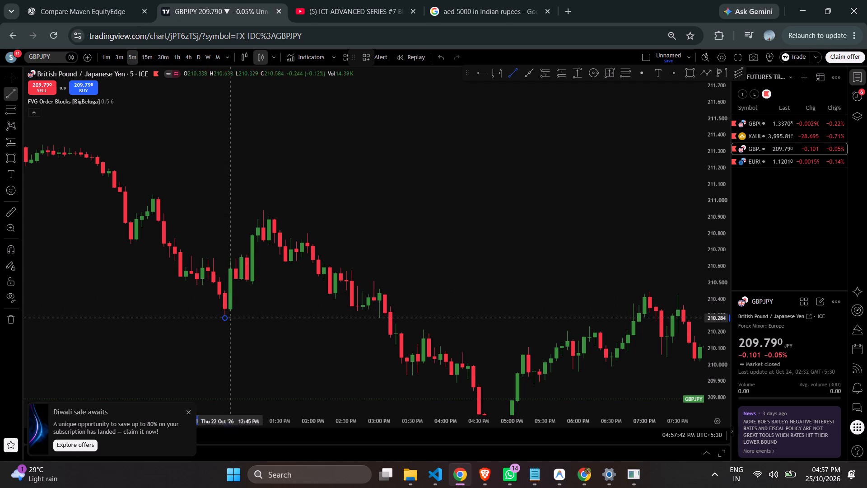
left_click_drag(246, 318, 260, 318)
left_click(261, 318)
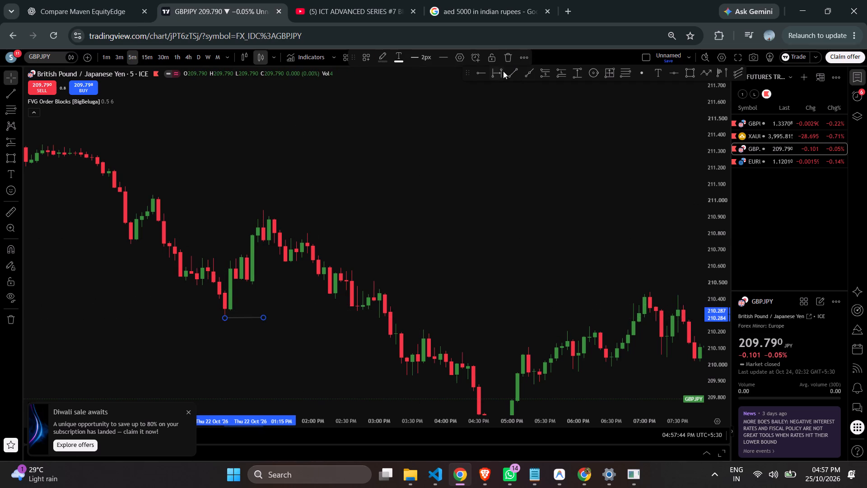
Draw a second short trend line under the higher 22 Oct low, from about 210.499 at 12:55 PM to 210.509 at 01:35 PM.
left_click(508, 75)
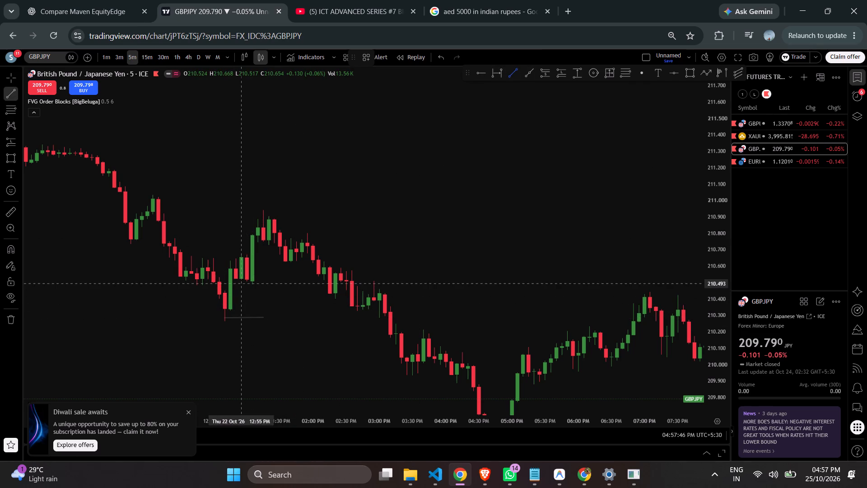
left_click(242, 283)
left_click(288, 281)
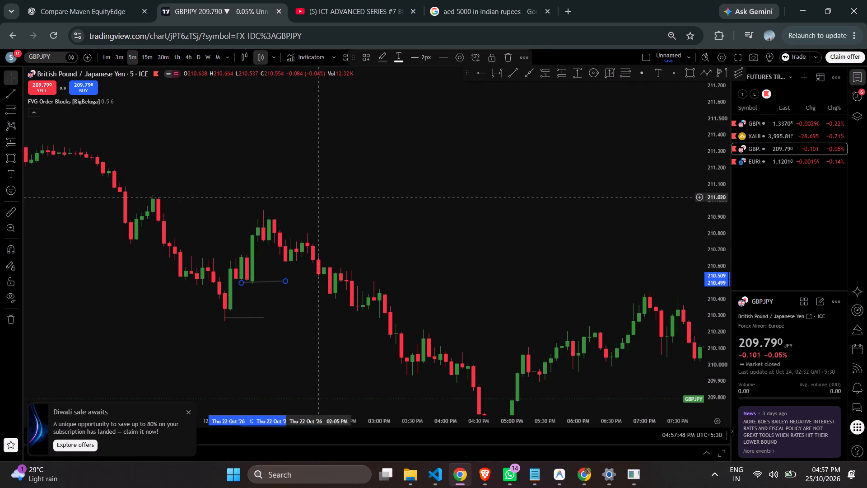
Draw an order block rectangle from about 210.677 to 210.729, spanning 12:55 PM to 05:05 PM on 22 Oct.
left_click_drag(708, 221, 691, 159)
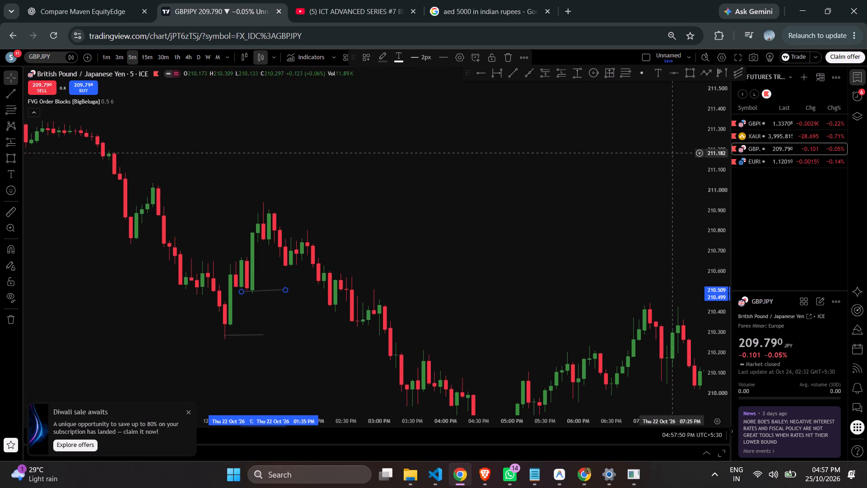
scroll(434, 164, "down", 1)
left_click_drag(429, 161, 428, 126)
scroll(415, 130, "up", 3)
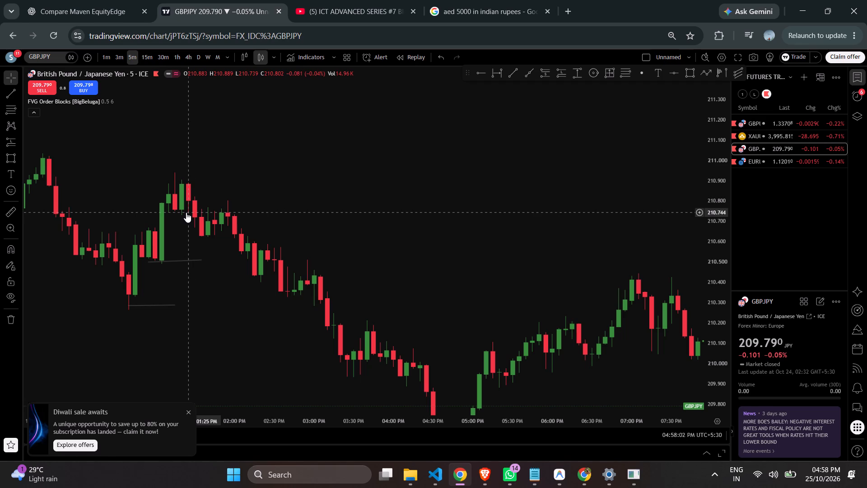
left_click(196, 261)
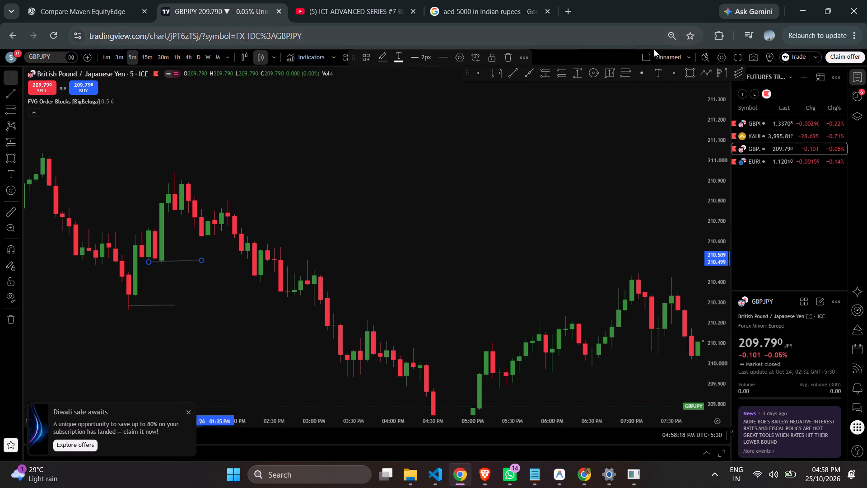
left_click(692, 68)
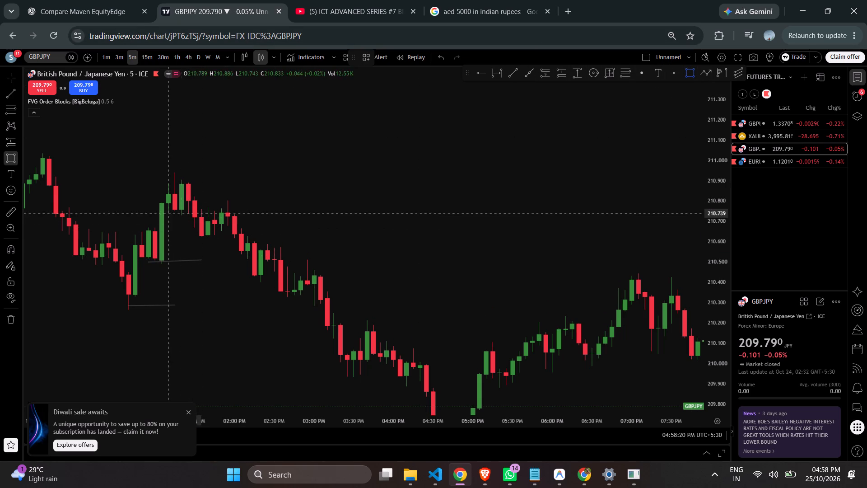
left_click_drag(149, 216, 480, 226)
left_click(480, 226)
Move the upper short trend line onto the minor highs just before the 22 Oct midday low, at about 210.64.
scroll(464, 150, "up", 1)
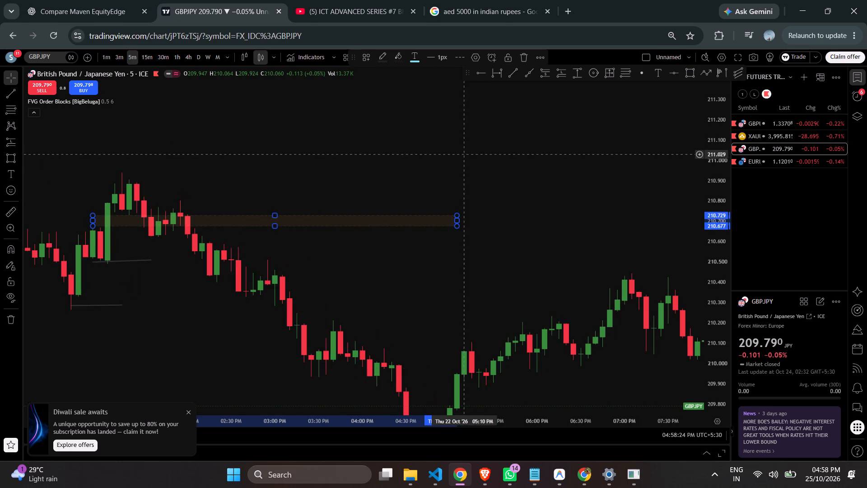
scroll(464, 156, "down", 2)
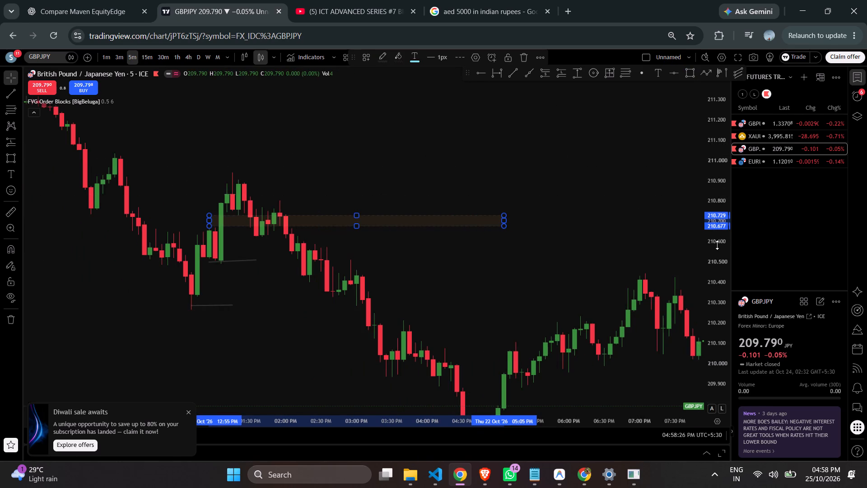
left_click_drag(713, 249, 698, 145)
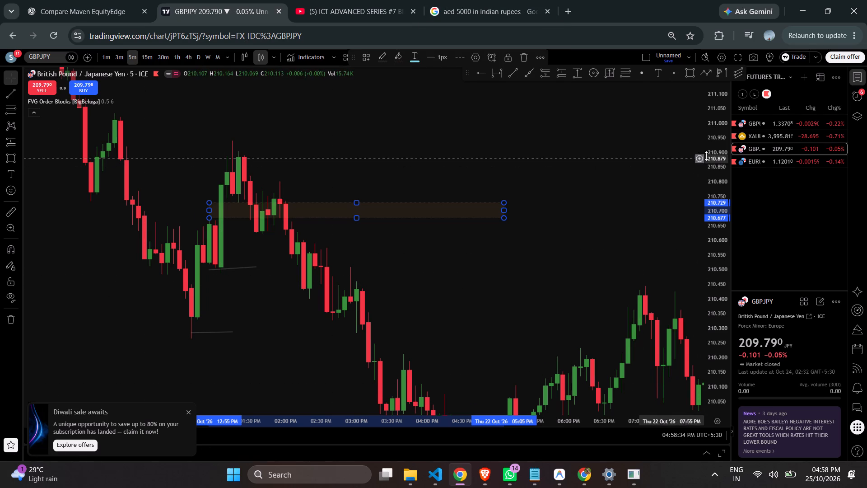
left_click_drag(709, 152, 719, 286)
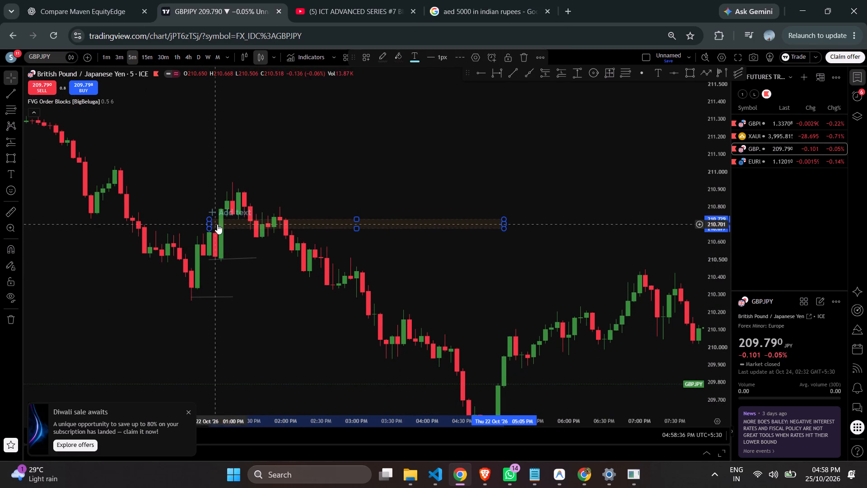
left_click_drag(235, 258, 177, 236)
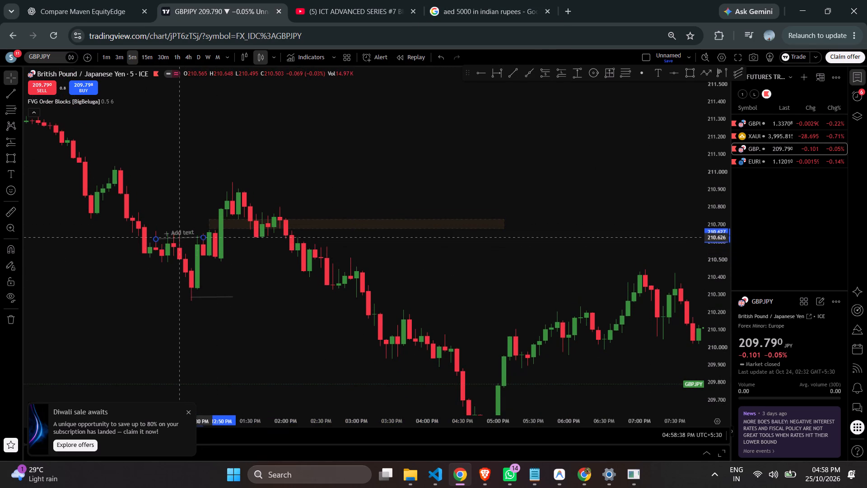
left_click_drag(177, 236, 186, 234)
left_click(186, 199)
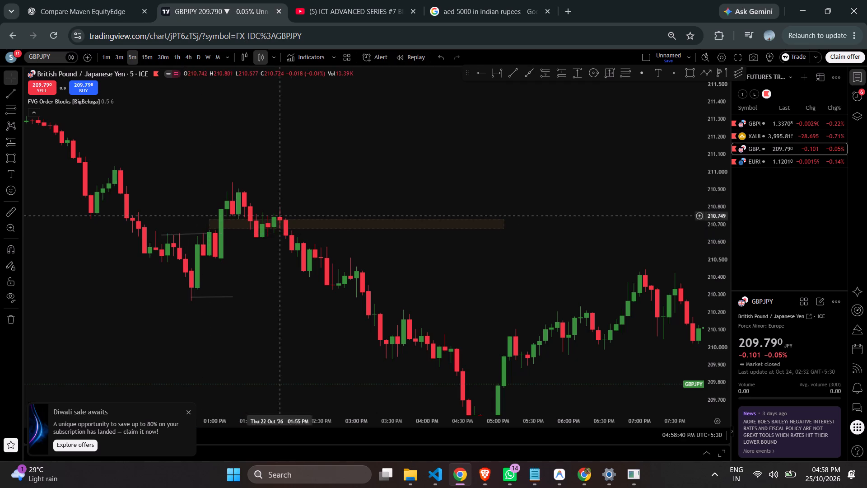
Move that trend line under the 01:40 PM pullback low, nearly level at about 210.62, and label it SB.
scroll(264, 273, "down", 1)
scroll(264, 273, "up", 2)
scroll(266, 272, "down", 1)
left_click_drag(718, 331, 689, 246)
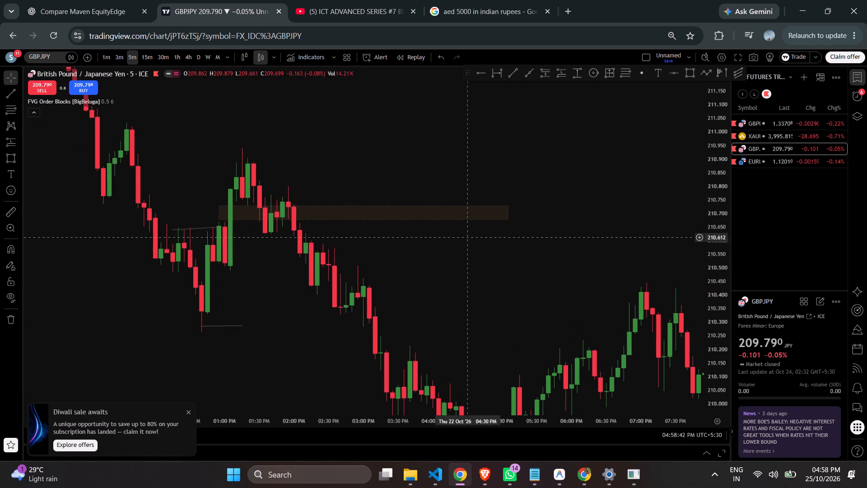
scroll(455, 235, "up", 1)
left_click_drag(436, 235, 576, 272)
scroll(511, 265, "up", 1)
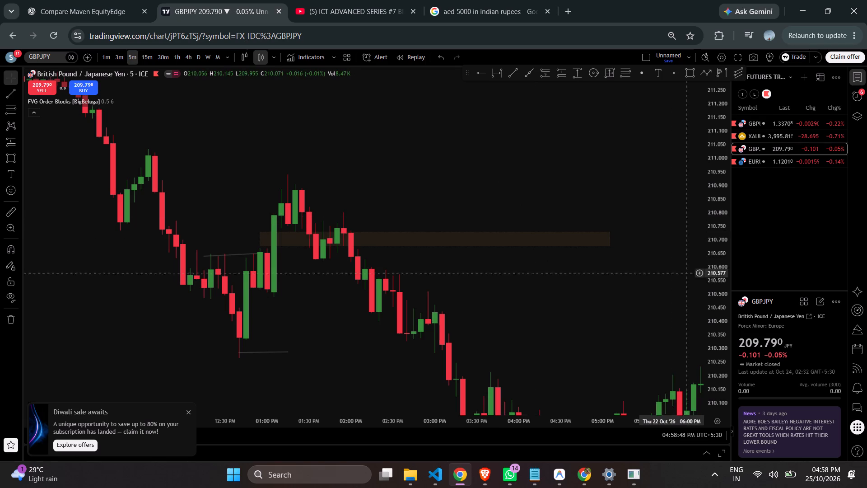
left_click_drag(709, 283, 655, 170)
scroll(584, 180, "up", 2)
left_click_drag(442, 164, 534, 197)
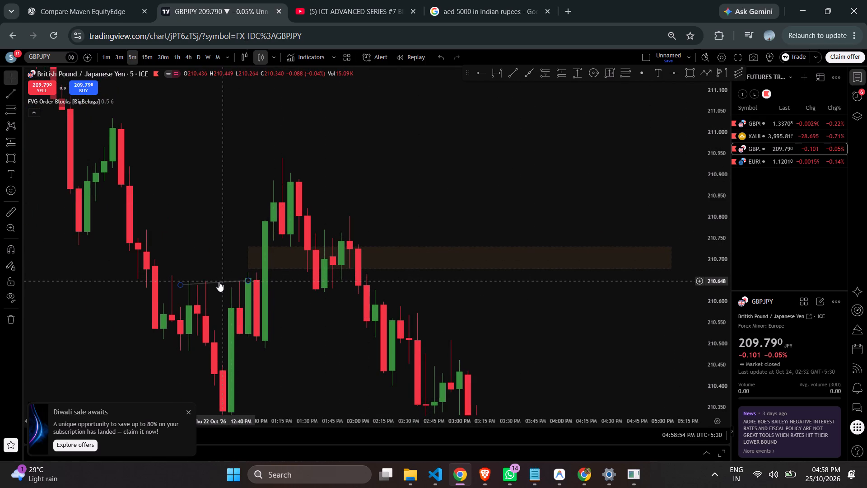
left_click_drag(219, 282, 295, 279)
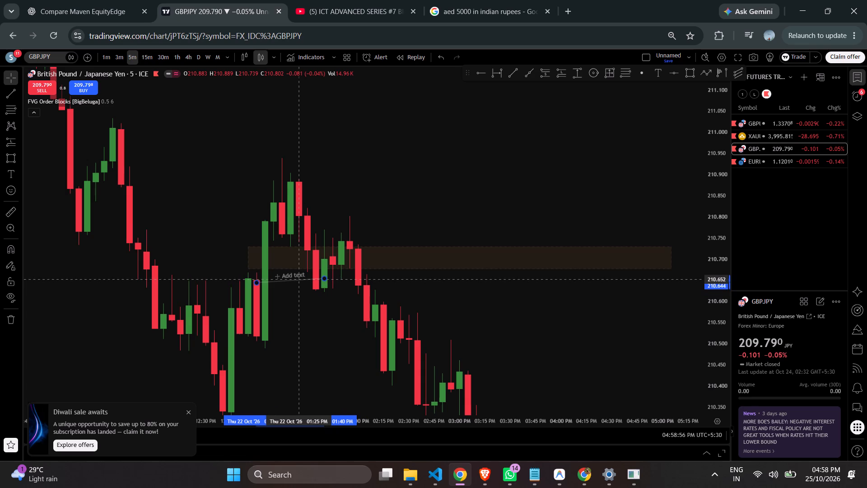
left_click_drag(295, 279, 295, 292)
left_click(294, 289)
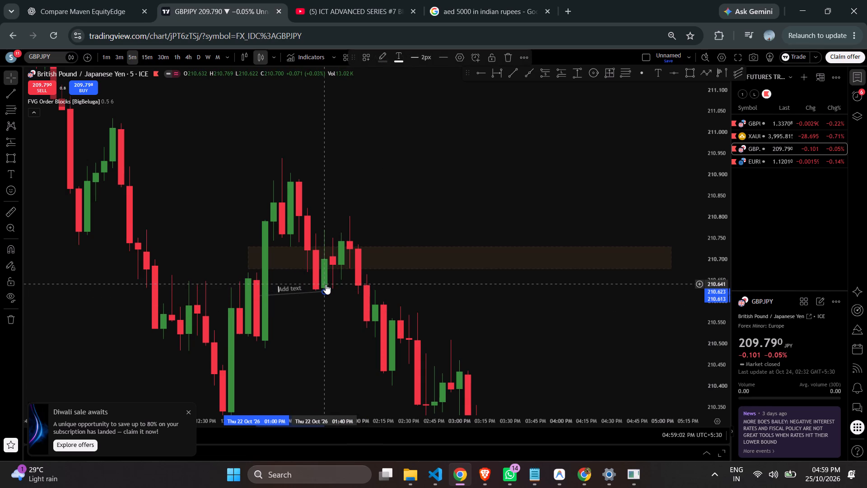
type("SB")
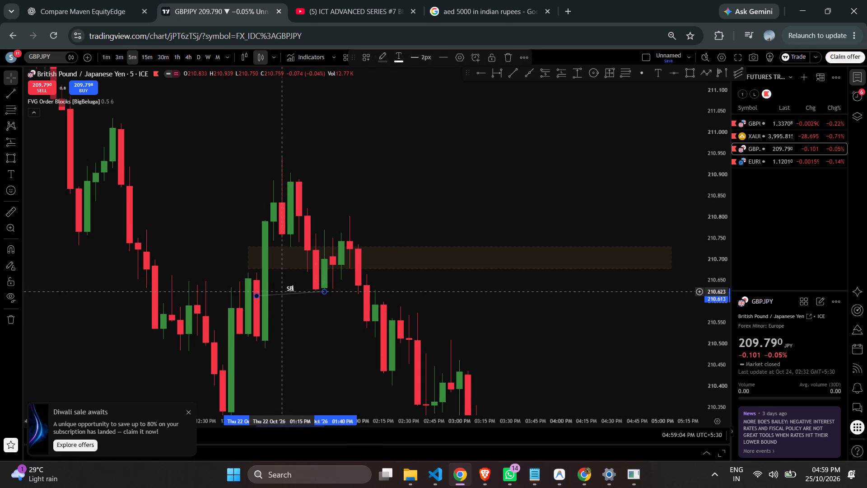
left_click_drag(257, 296, 256, 294)
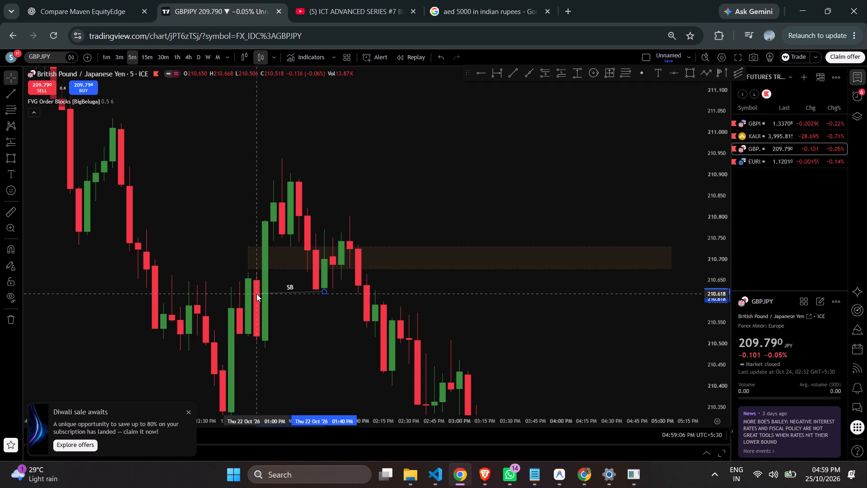
left_click_drag(256, 294, 256, 292)
left_click(457, 242)
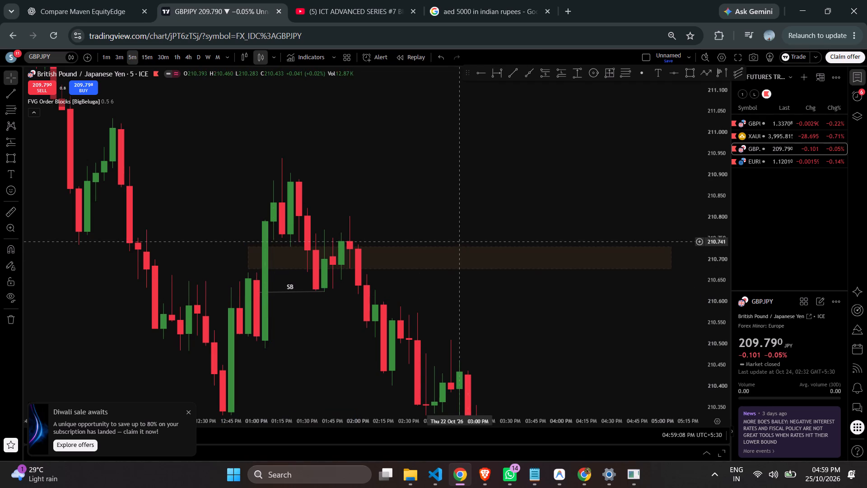
Move the SB line down to the 01:05 PM candle's low at about 210.491 and extend it to 02:35 PM.
scroll(482, 260, "down", 2)
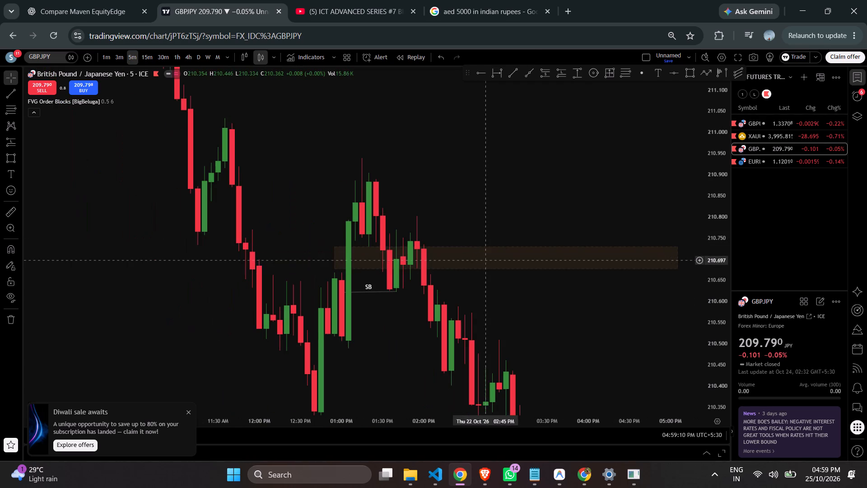
left_click_drag(714, 112, 701, 245)
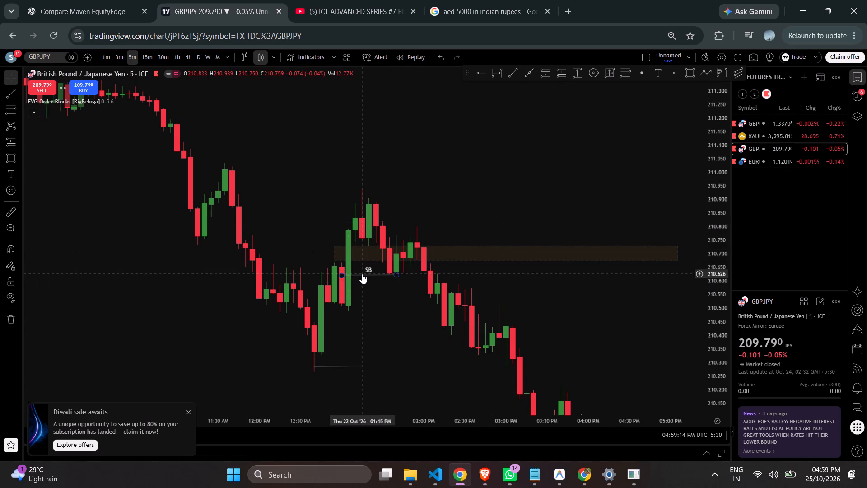
left_click_drag(364, 273, 369, 309)
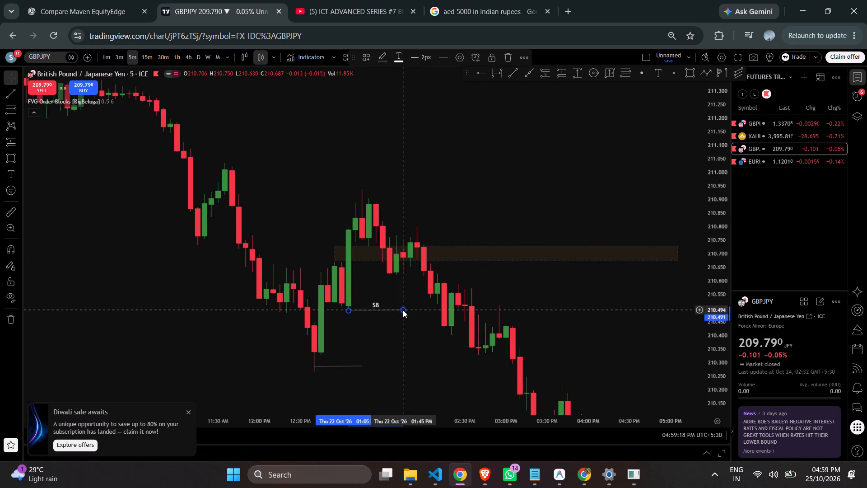
left_click_drag(403, 310, 469, 310)
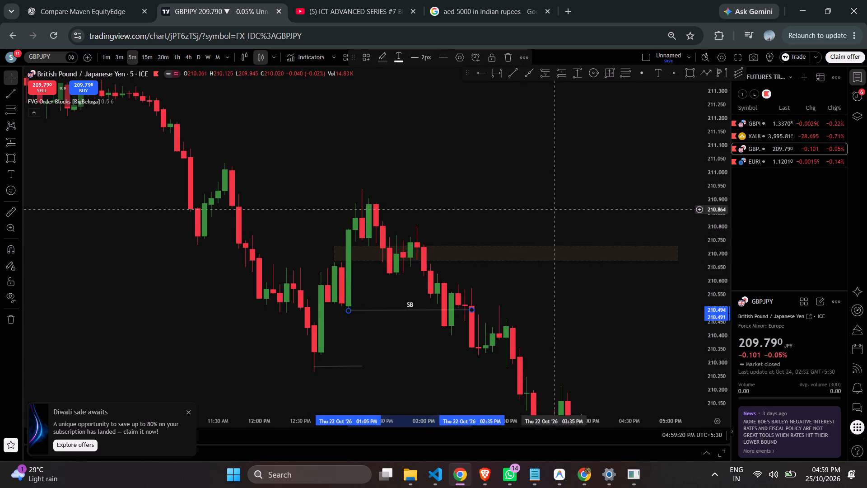
Switch the chart to the 15-minute timeframe and examine the price action around 16–17 Oct.
left_click_drag(712, 323, 678, 233)
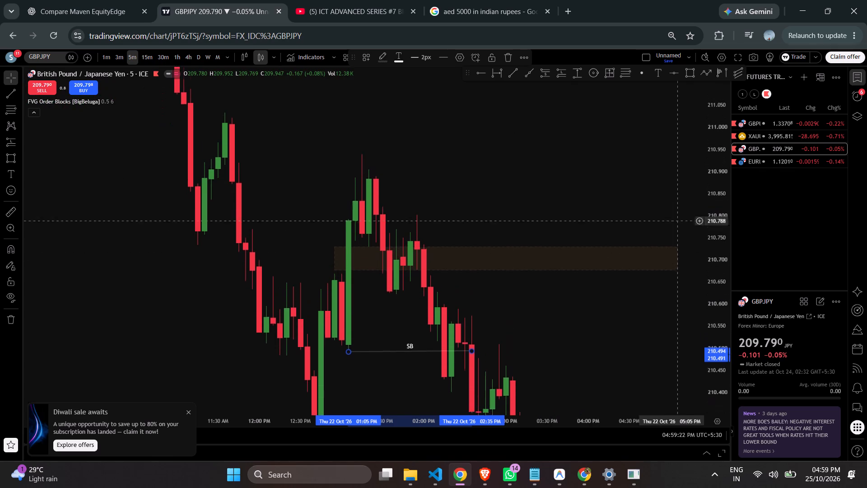
left_click_drag(678, 233, 679, 277)
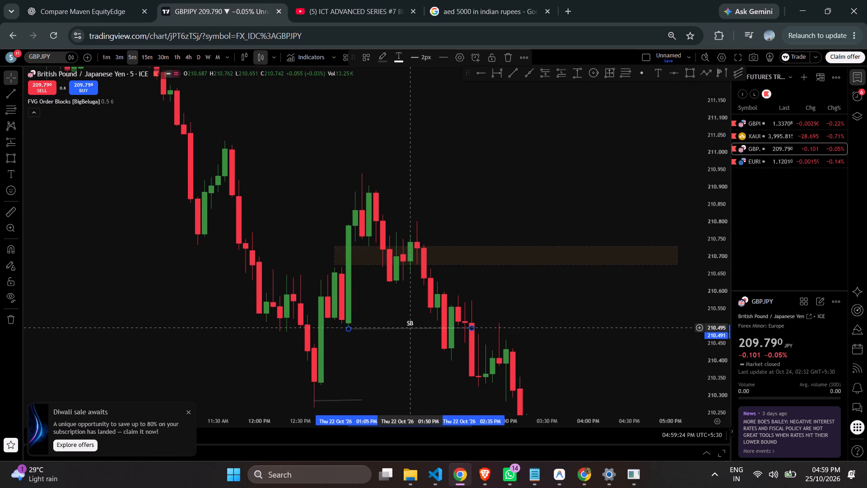
left_click(146, 55)
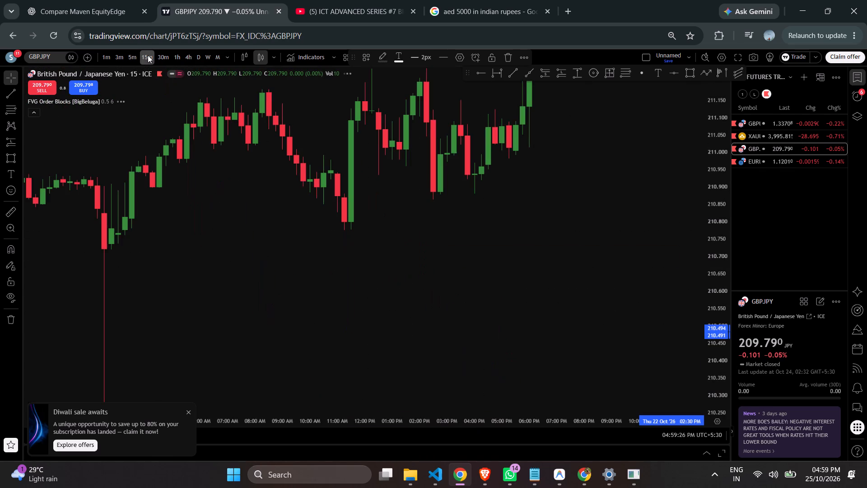
left_click_drag(286, 235, 866, 251)
left_click_drag(276, 287, 832, 317)
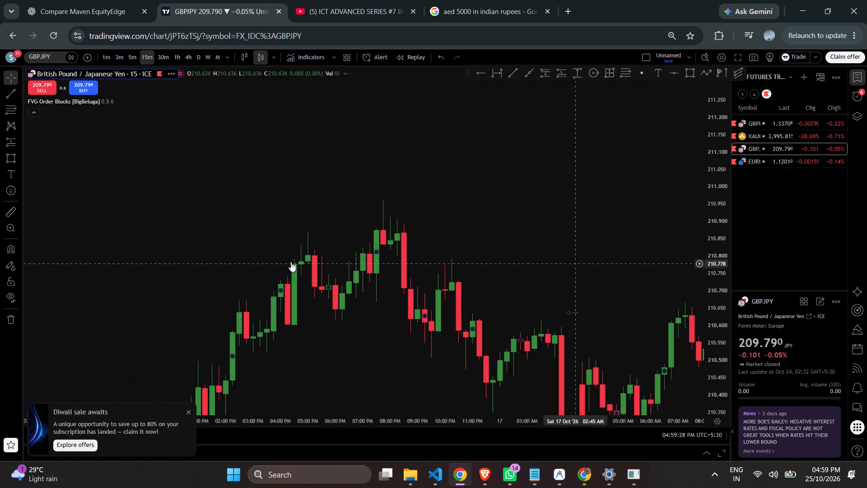
left_click_drag(234, 270, 437, 284)
scroll(444, 253, "up", 1)
left_click_drag(431, 248, 319, 251)
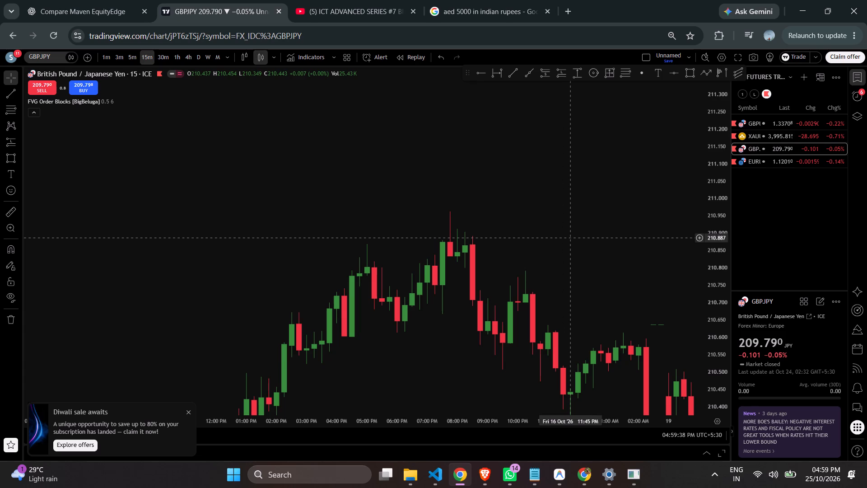
Switch to the YouTube breaker block lesson to check its order block slide, and return to the GBPJPY chart.
left_click(384, 0)
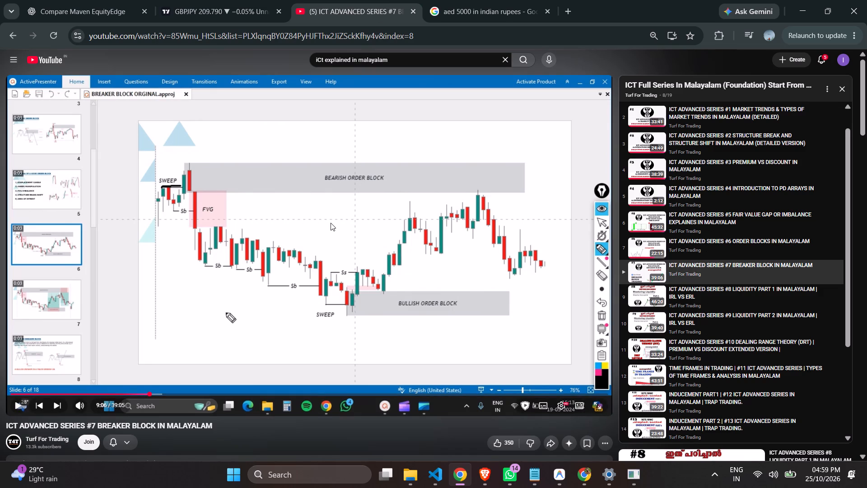
left_click(247, 0)
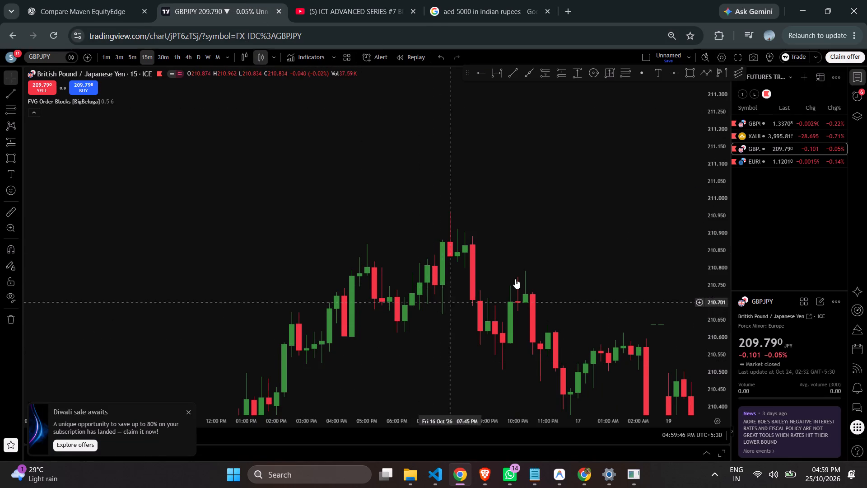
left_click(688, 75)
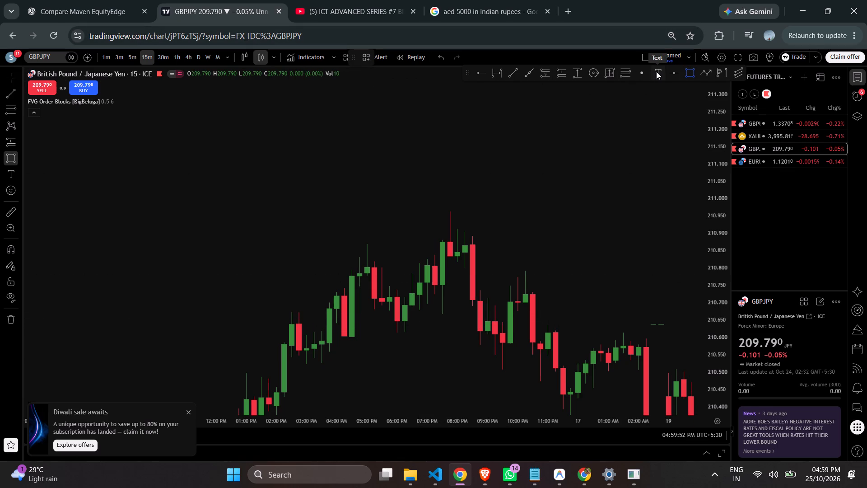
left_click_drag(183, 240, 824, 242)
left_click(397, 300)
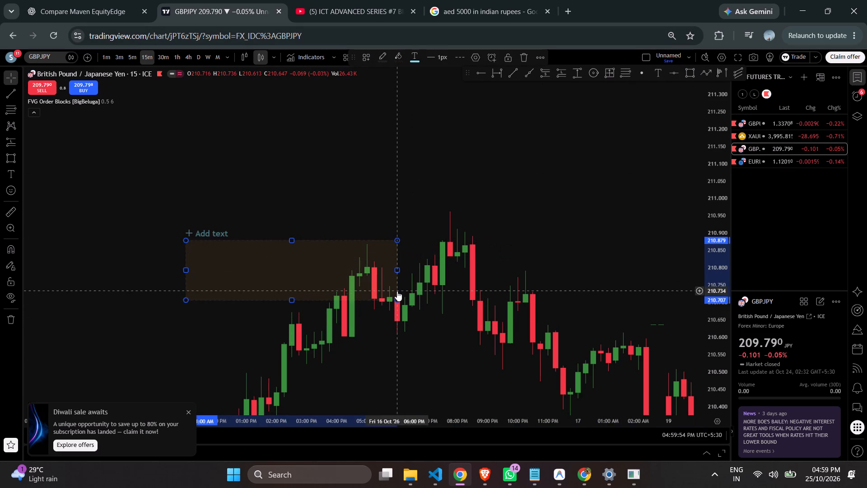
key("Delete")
Switch to the YouTube breaker block lesson, play on through the bearish order block's sweep and Sb markings, and return to the chart.
left_click(298, 0)
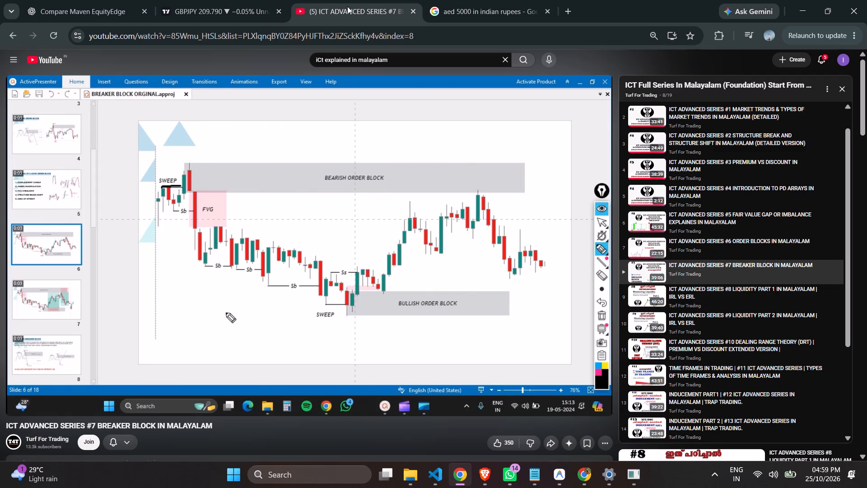
left_click(362, 214)
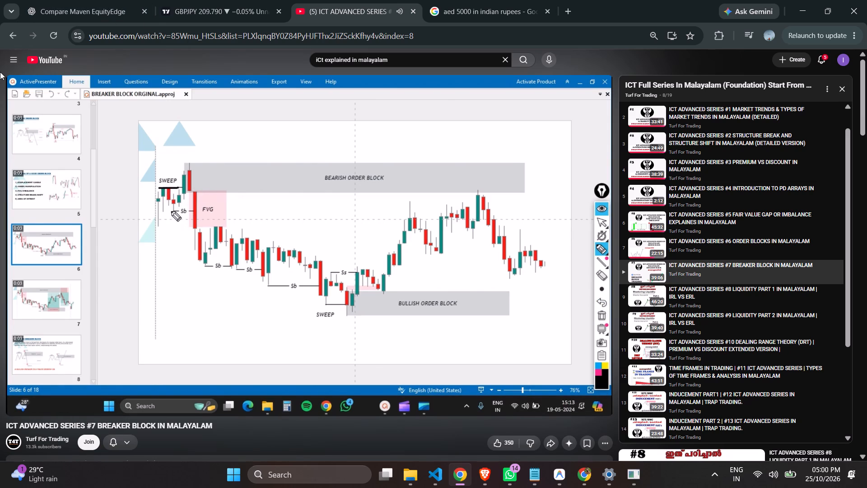
scroll(0, 242, "down", 1)
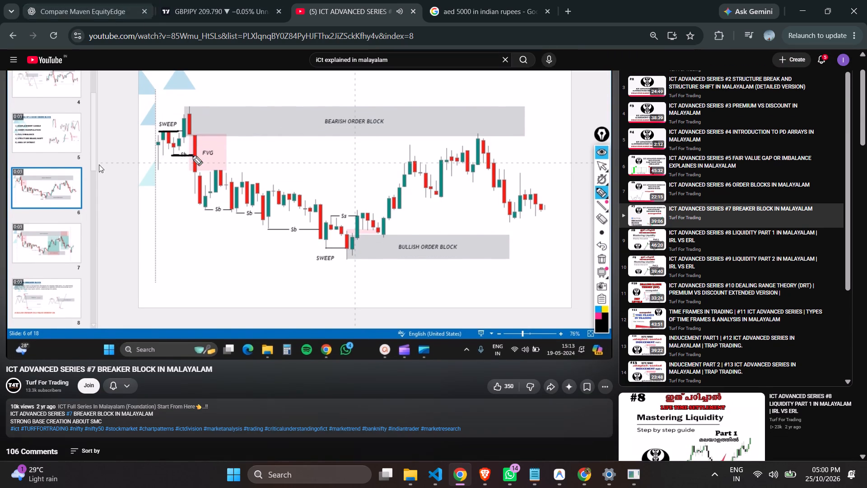
left_click(98, 166)
left_click(186, 0)
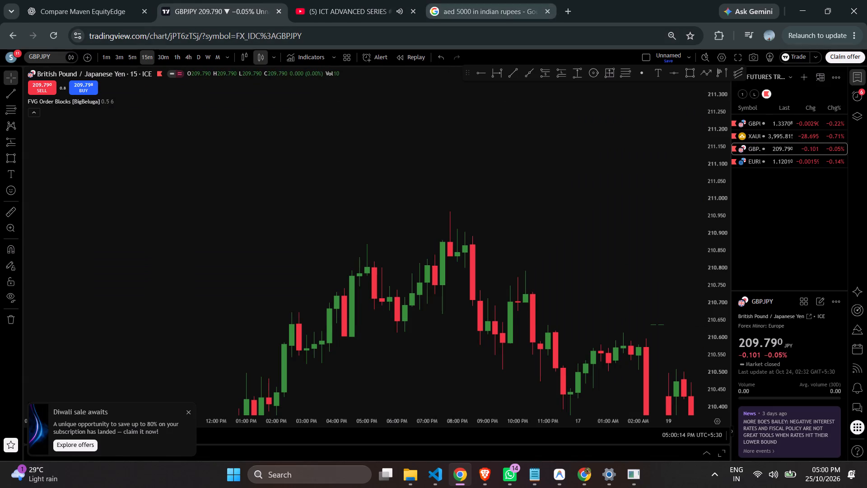
Search the indicators for ORDER and add wugamlo's Order Block Finder (Experimental) to the GBPJPY chart.
left_click(316, 56)
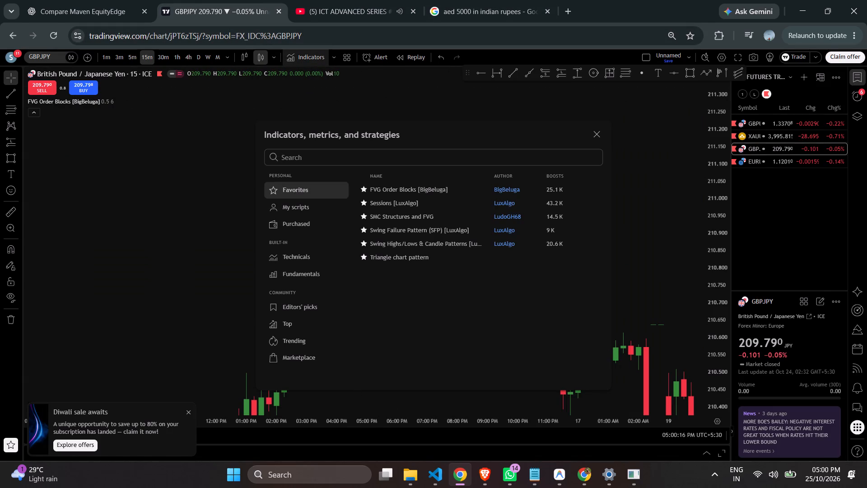
key("o")
key("r")
key("d")
key("e")
key("r")
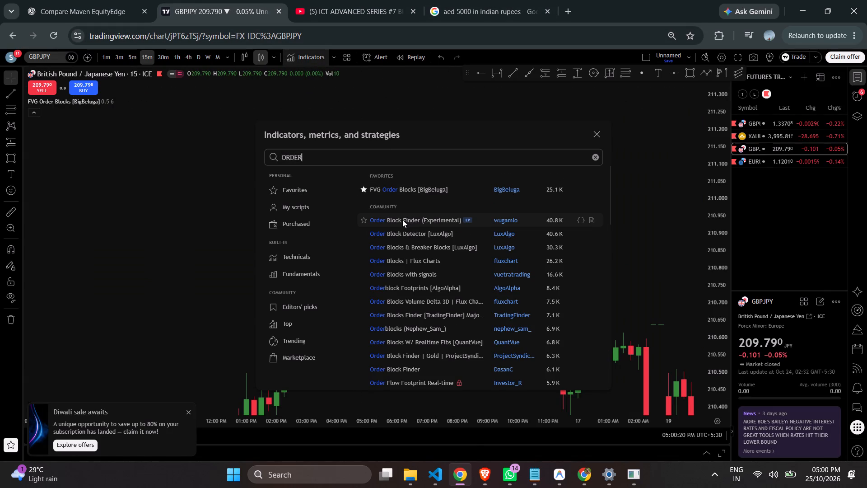
left_click(401, 220)
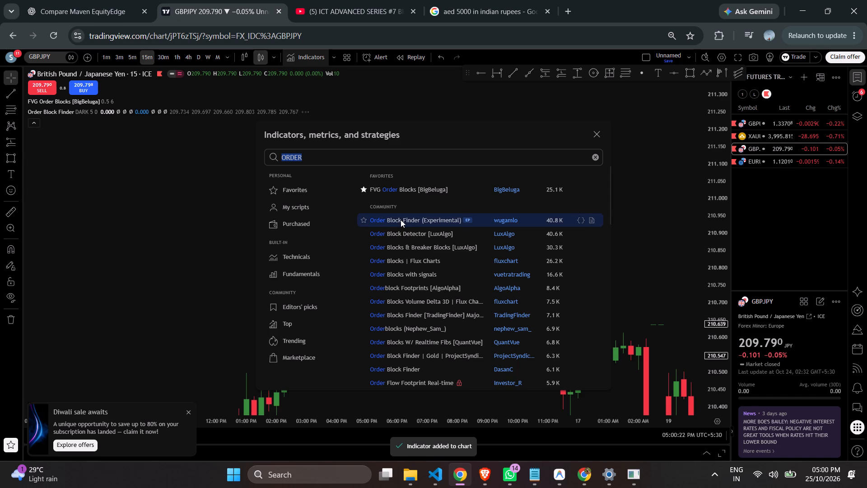
left_click(589, 138)
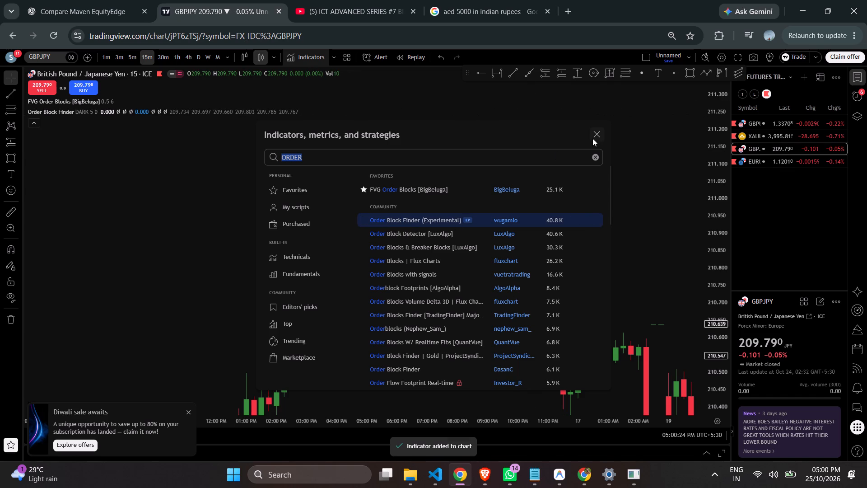
left_click(592, 138)
Remove the FVG Order Blocks [BigBeluga] indicator from the chart.
scroll(237, 220, "up", 1)
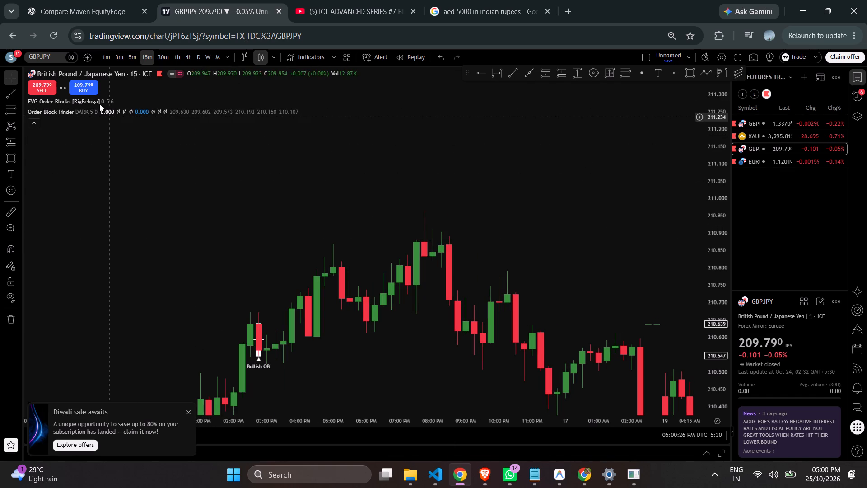
left_click(154, 100)
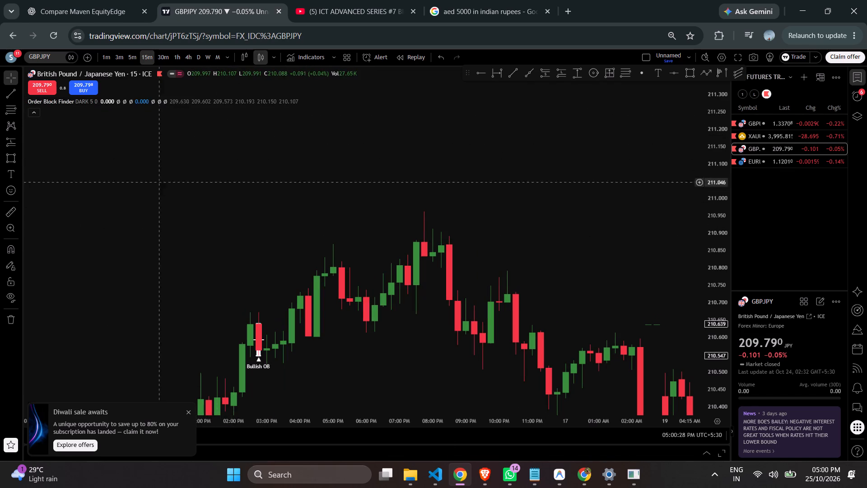
Examine the Order Block Finder's bullish and bearish markings across 16–20 Oct on the 15-minute chart.
scroll(368, 124, "down", 1)
scroll(365, 141, "up", 1)
scroll(364, 146, "down", 7)
left_click_drag(354, 237, 341, 161)
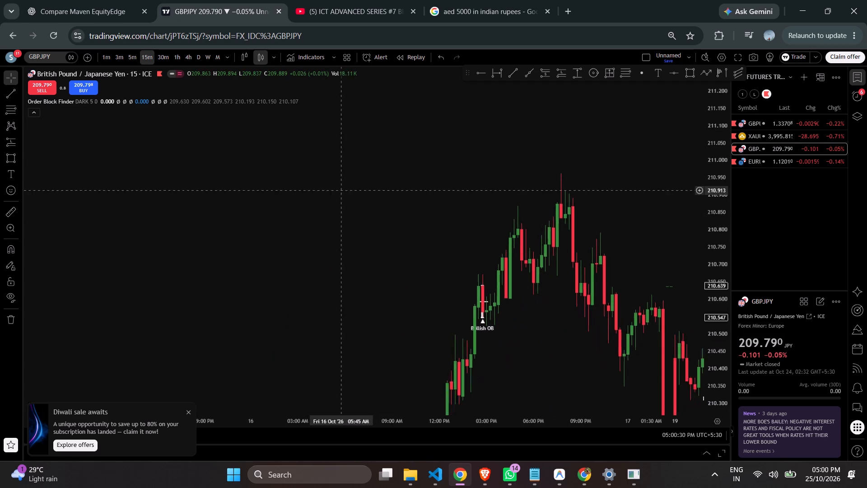
left_click_drag(341, 161, 347, 30)
scroll(332, 94, "up", 6)
scroll(332, 96, "down", 1)
scroll(332, 96, "up", 2)
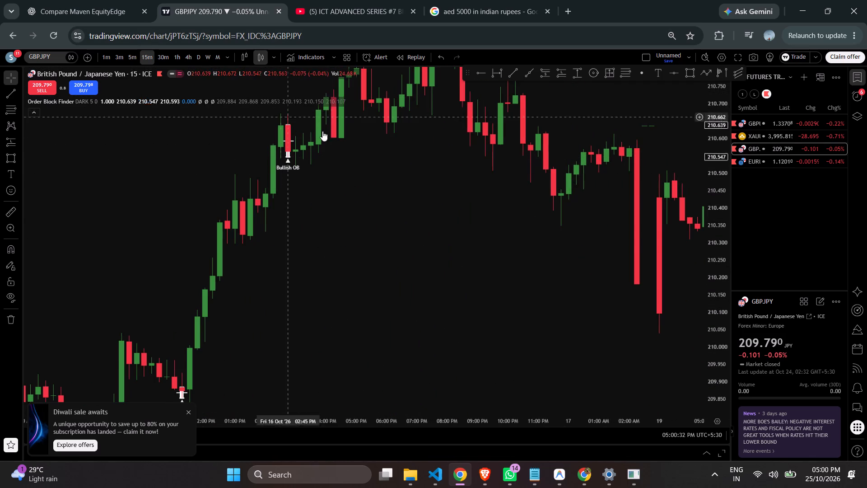
left_click_drag(380, 202, 331, 323)
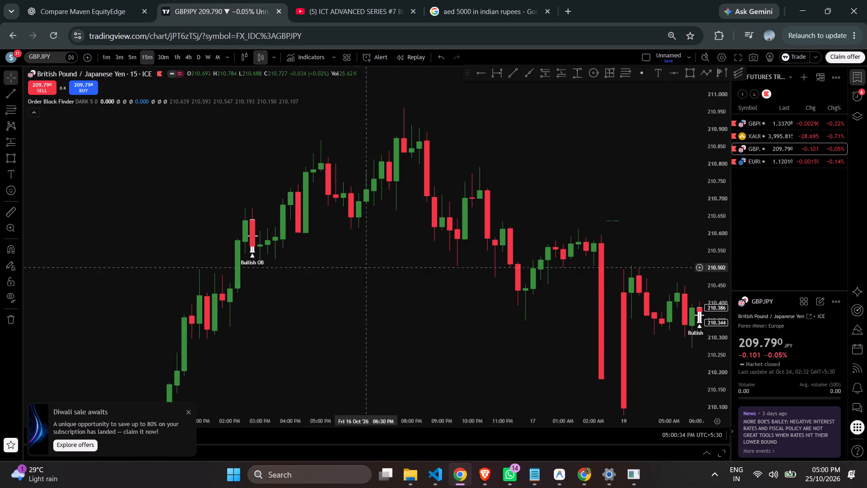
left_click_drag(429, 268, 110, 216)
left_click_drag(569, 298, 402, 293)
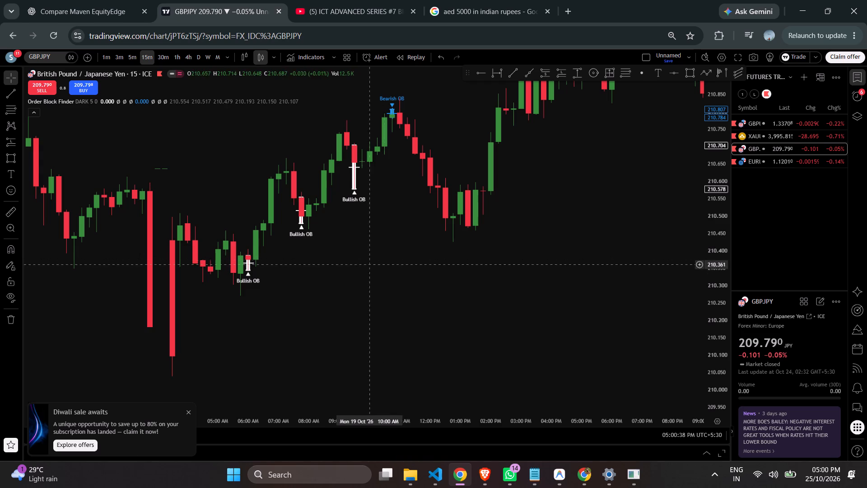
scroll(322, 219, "down", 1)
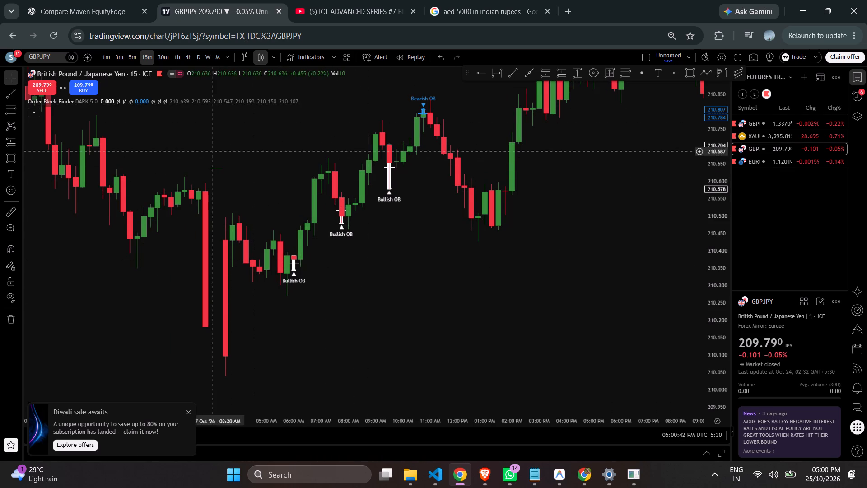
left_click_drag(396, 262, 266, 346)
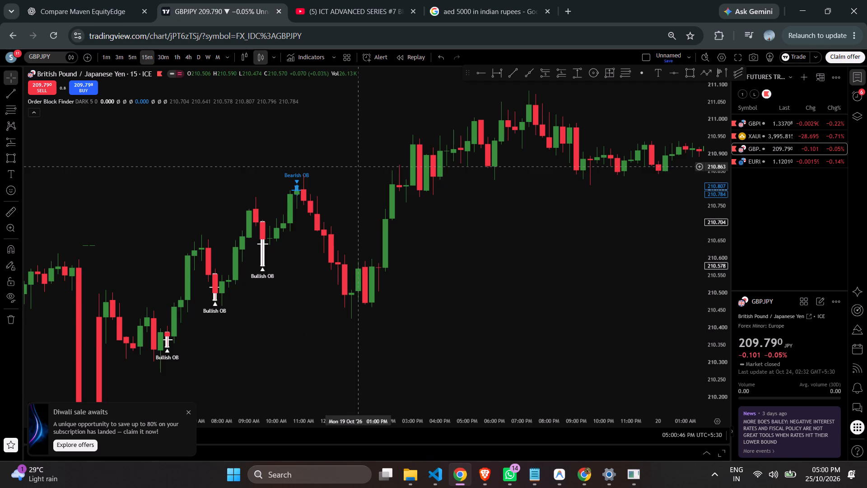
left_click_drag(272, 273, 280, 286)
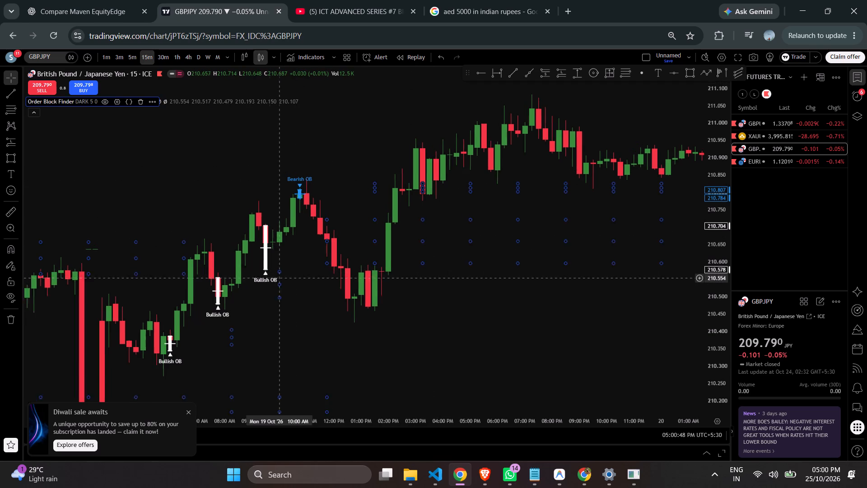
left_click_drag(280, 286, 284, 293)
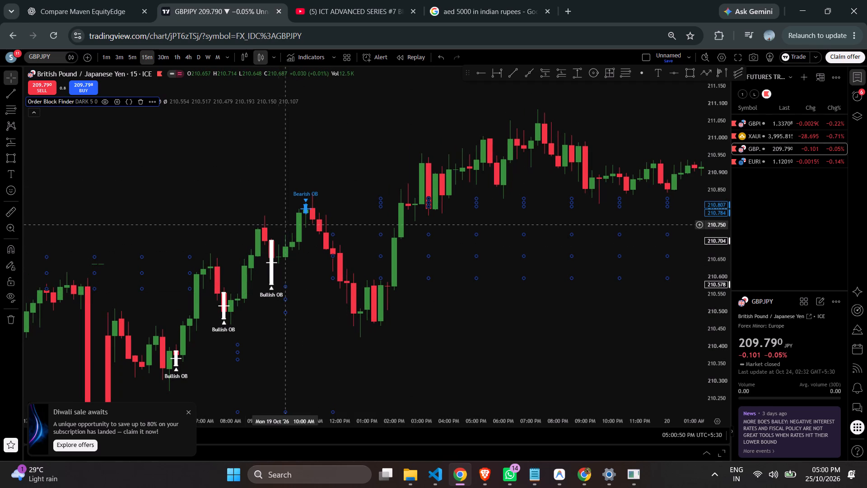
scroll(298, 224, "up", 3)
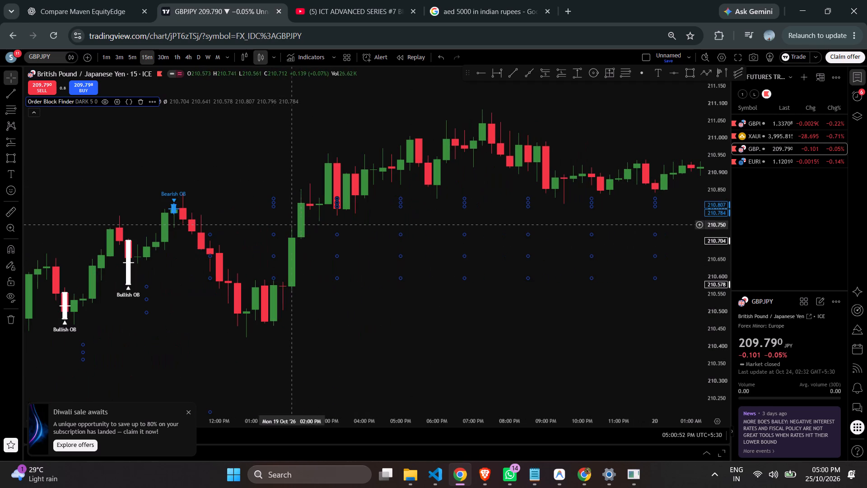
Turn off the latest bullish channel and latest bearish channel in the Order Block Finder's settings.
left_click(119, 100)
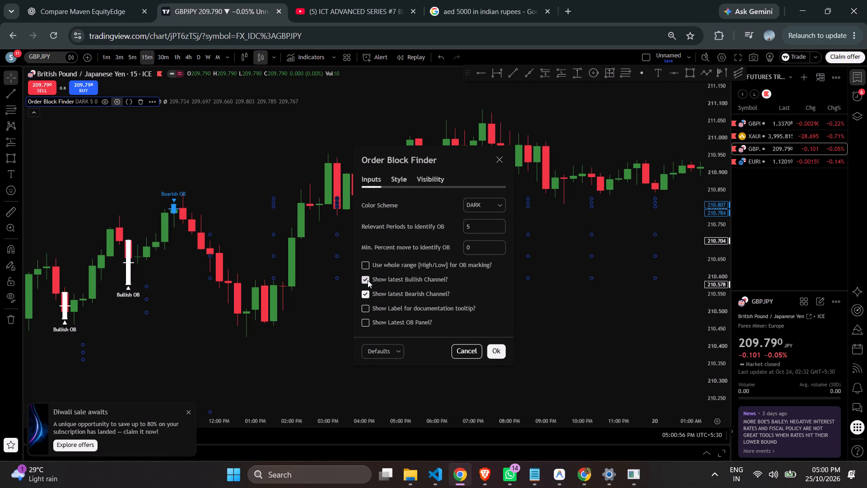
left_click(366, 280)
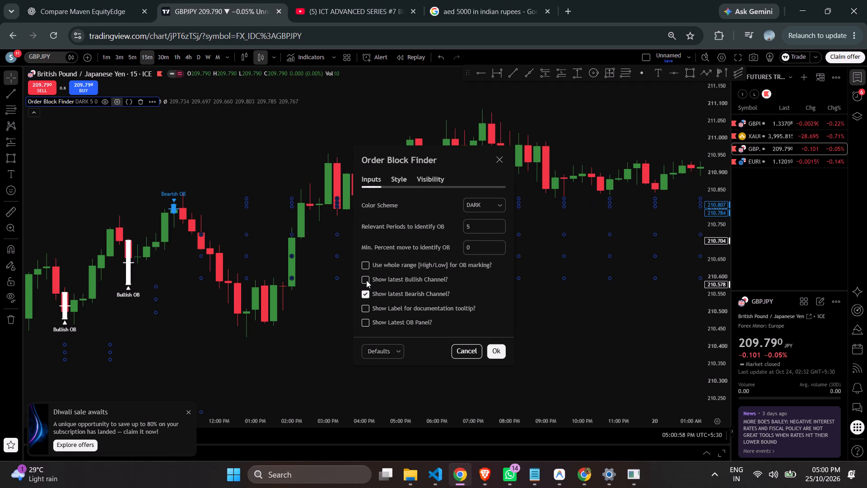
left_click(366, 280)
left_click(366, 280)
left_click(368, 292)
left_click(499, 353)
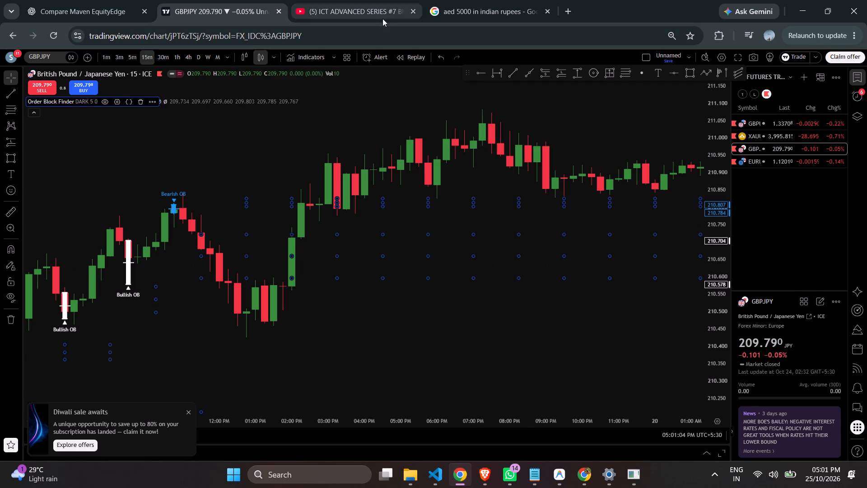
Examine the bullish and bearish order block markings from 20 to 22 Oct on the 15-minute chart.
left_click_drag(473, 334, 271, 308)
left_click_drag(568, 274, 330, 342)
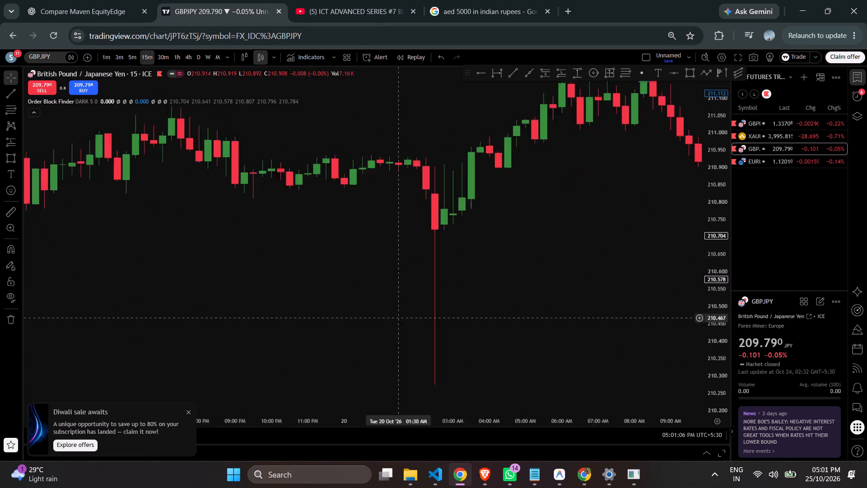
left_click_drag(330, 342, 285, 353)
left_click_drag(538, 263, 273, 344)
left_click_drag(600, 263, 267, 296)
left_click_drag(447, 204, 445, 474)
left_click_drag(569, 371, 273, 348)
left_click_drag(550, 316, 230, 308)
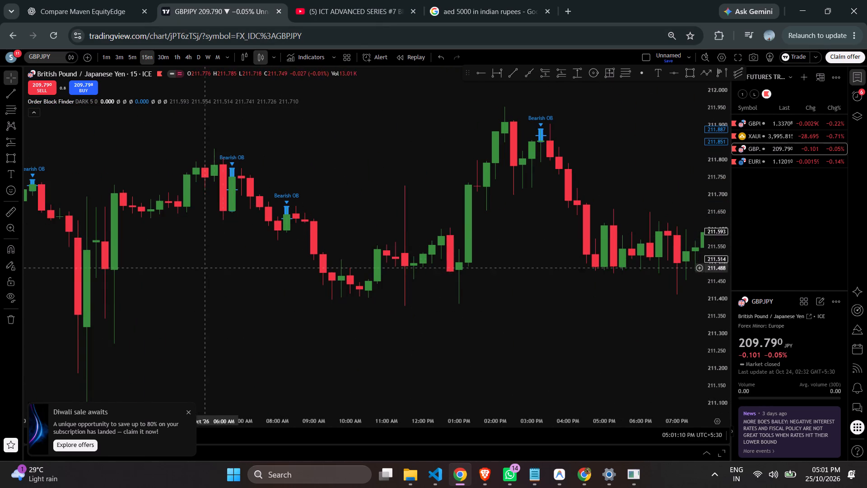
left_click_drag(506, 277, 405, 340)
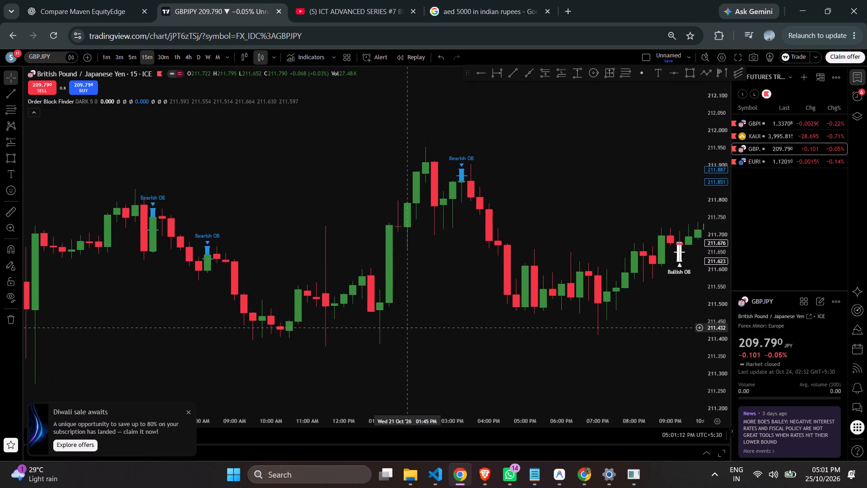
left_click_drag(405, 340, 405, 353)
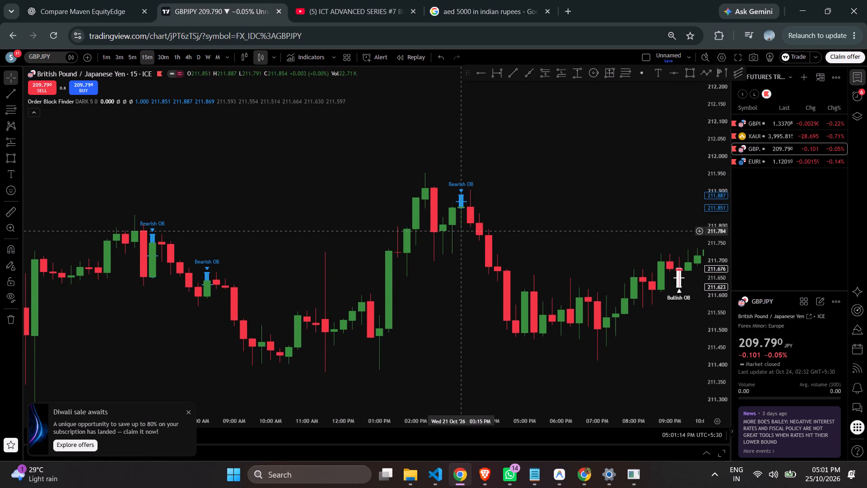
left_click_drag(591, 198, 292, 262)
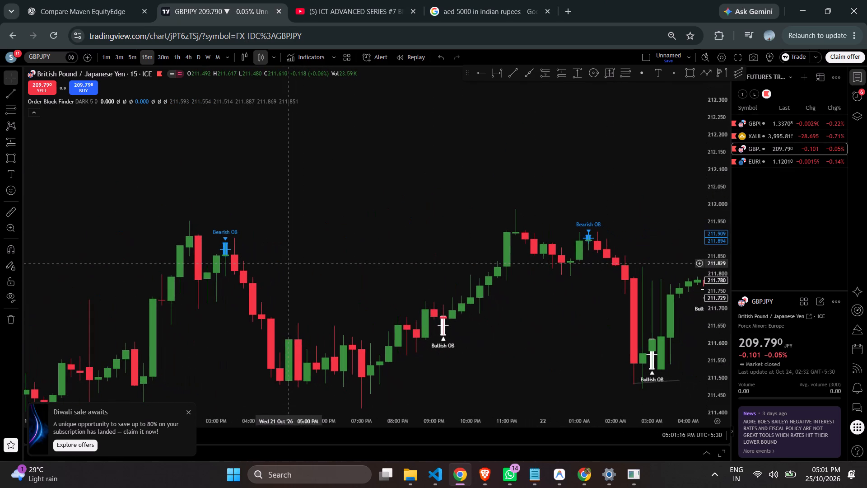
left_click_drag(292, 262, 292, 263)
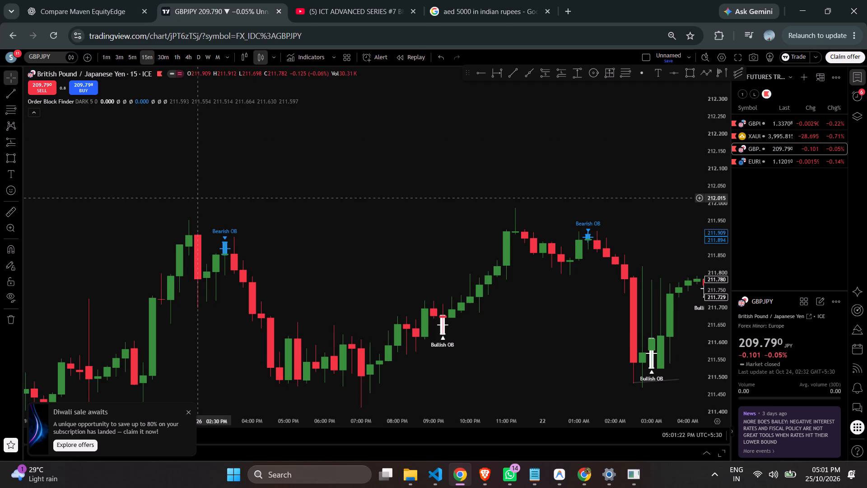
scroll(207, 203, "up", 1)
Switch the chart to the 5-minute timeframe and reset the view to the latest candles.
left_click(130, 61)
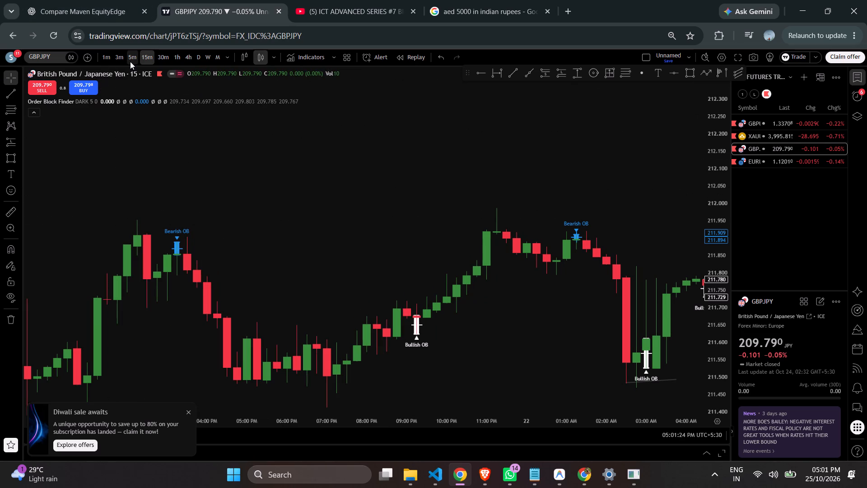
right_click(321, 213)
left_click(349, 223)
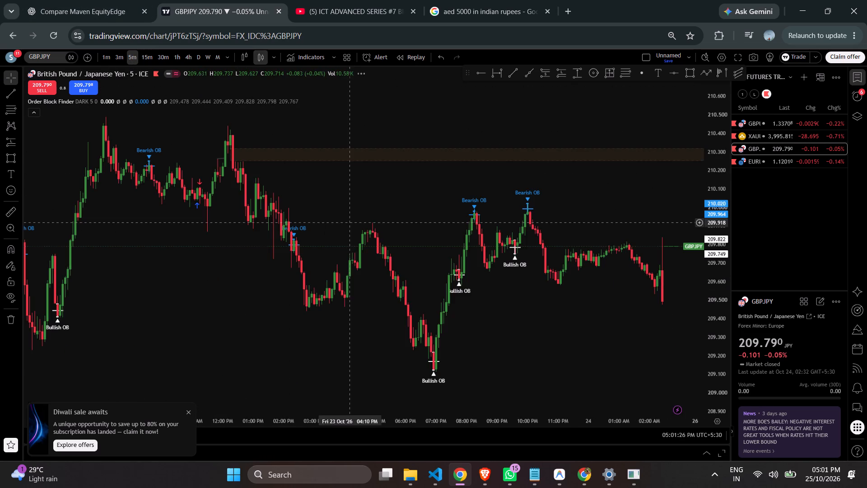
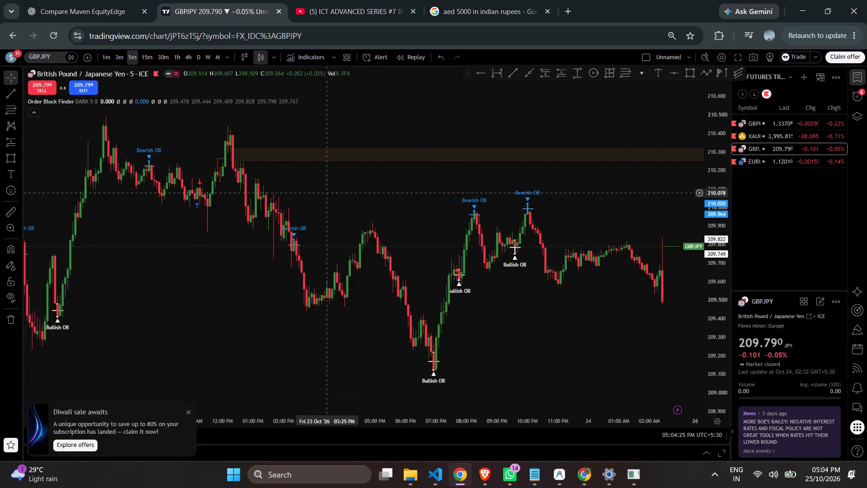
Examine the Order Block Finder's bullish and bearish markings across the 23 Oct evening swings on the 5-minute chart.
scroll(382, 216, "down", 1)
scroll(382, 216, "up", 8)
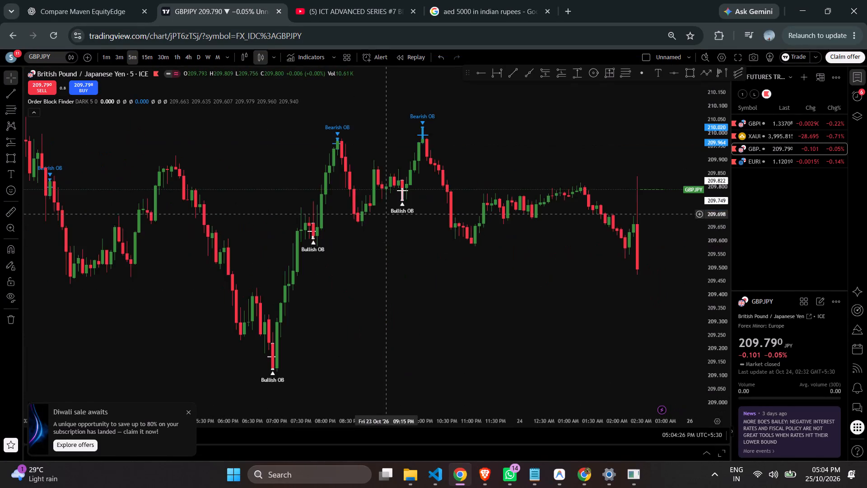
scroll(384, 216, "up", 2)
scroll(367, 224, "down", 1)
left_click_drag(243, 249, 438, 306)
scroll(438, 304, "up", 2)
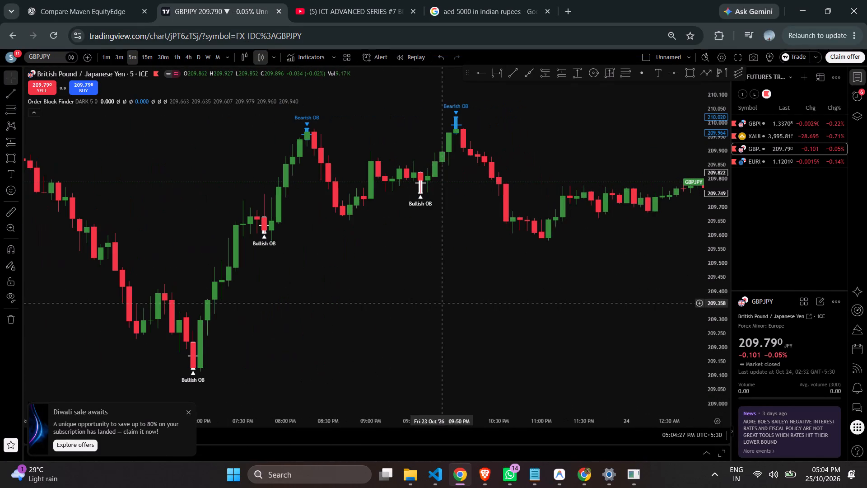
scroll(438, 300, "up", 2)
scroll(438, 299, "down", 1)
left_click_drag(353, 289, 429, 328)
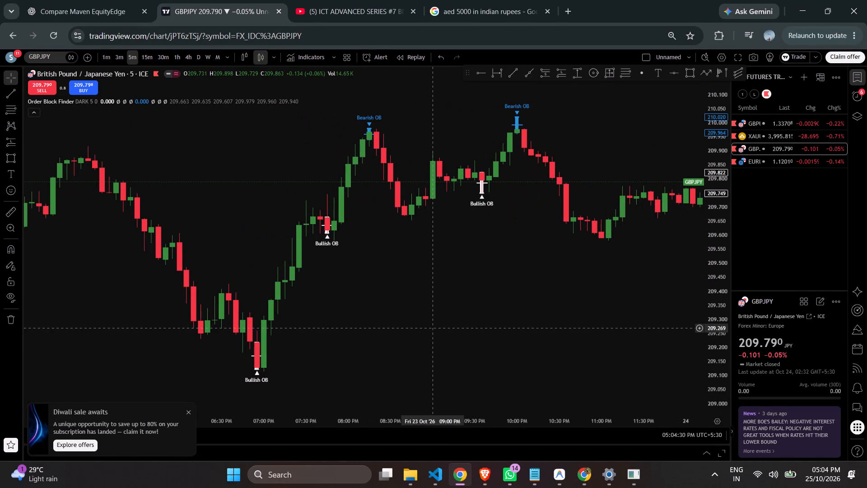
scroll(429, 321, "up", 3)
Switch the chart to the 3-minute timeframe and focus on the 23 Oct late-evening candles.
left_click(119, 55)
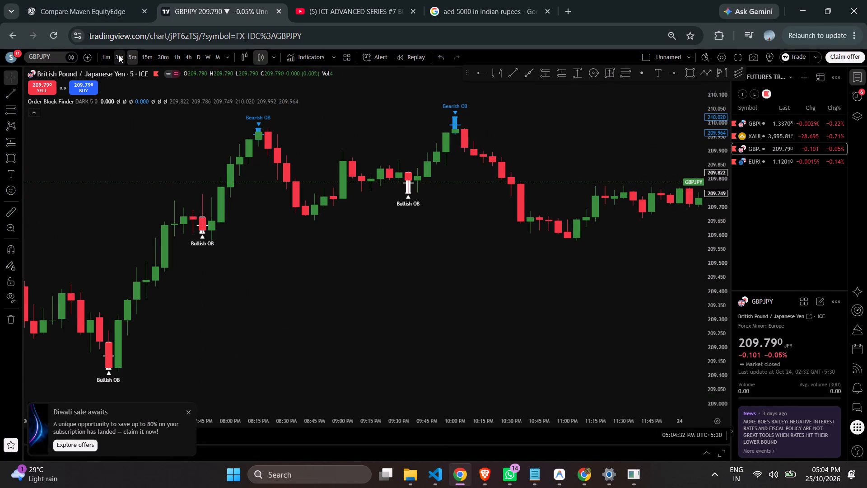
scroll(298, 192, "down", 2)
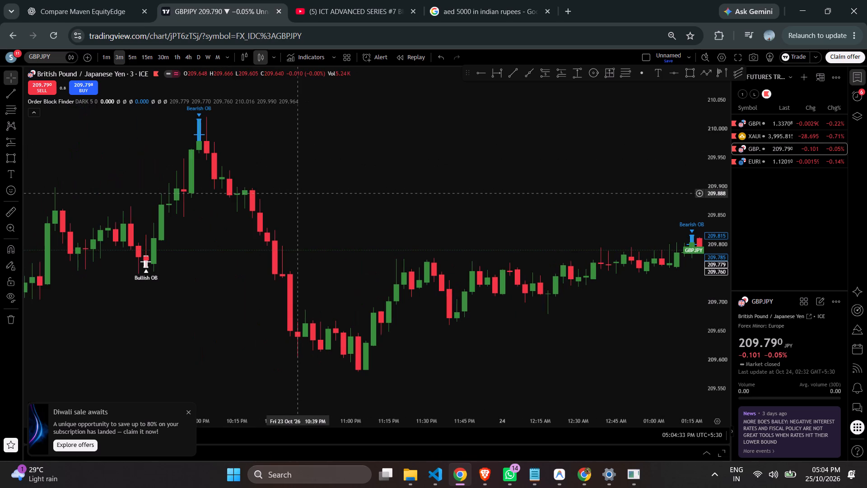
scroll(300, 193, "down", 2)
scroll(309, 198, "up", 1)
scroll(309, 198, "down", 1)
left_click_drag(470, 194, 468, 251)
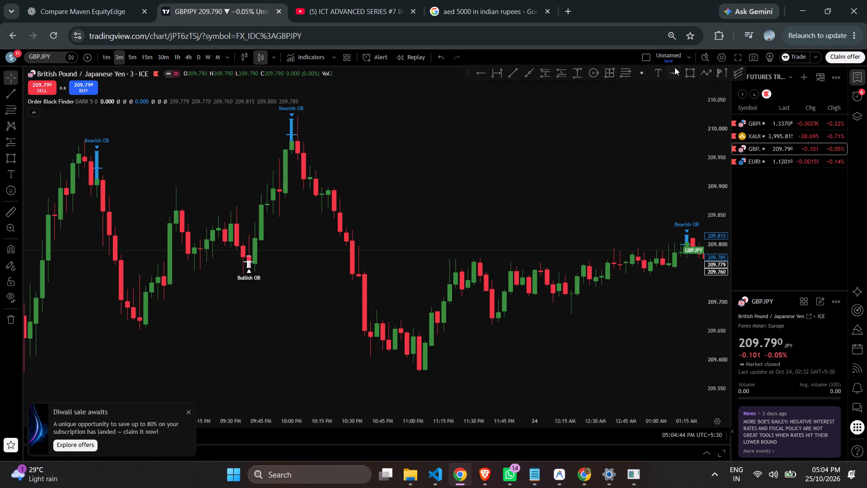
Draw a thin rectangle from the 10:00 PM swing high on 23 Oct to about 12:09 AM, spanning about 209.935 to 209.949.
left_click(687, 71)
left_click_drag(302, 158, 483, 186)
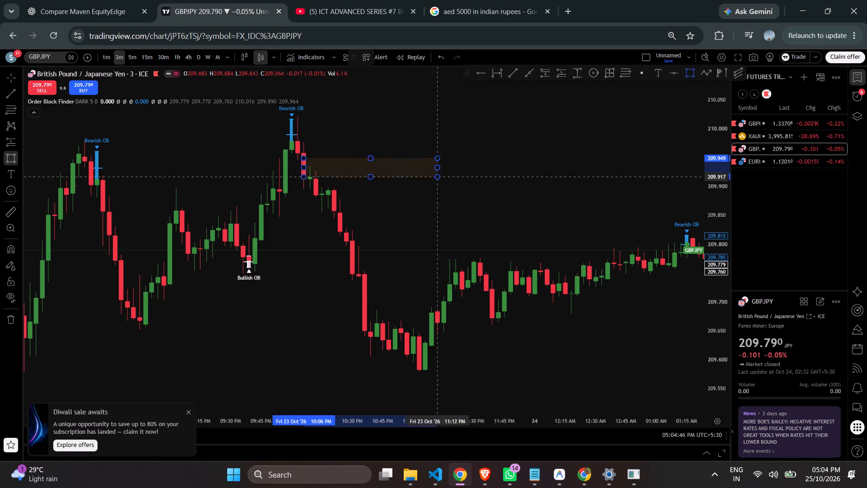
left_click_drag(483, 186, 550, 166)
left_click(550, 166)
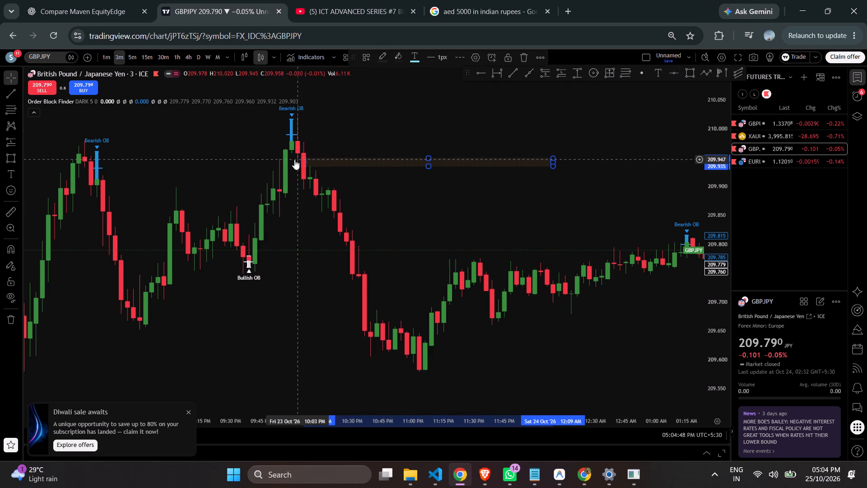
left_click_drag(302, 157, 289, 157)
left_click(360, 130)
Extend the new rectangle's end past the last candle of the session, keeping its price range.
left_click_drag(415, 139, 247, 160)
left_click_drag(710, 265, 730, 164)
scroll(603, 183, "up", 1)
scroll(608, 188, "down", 1)
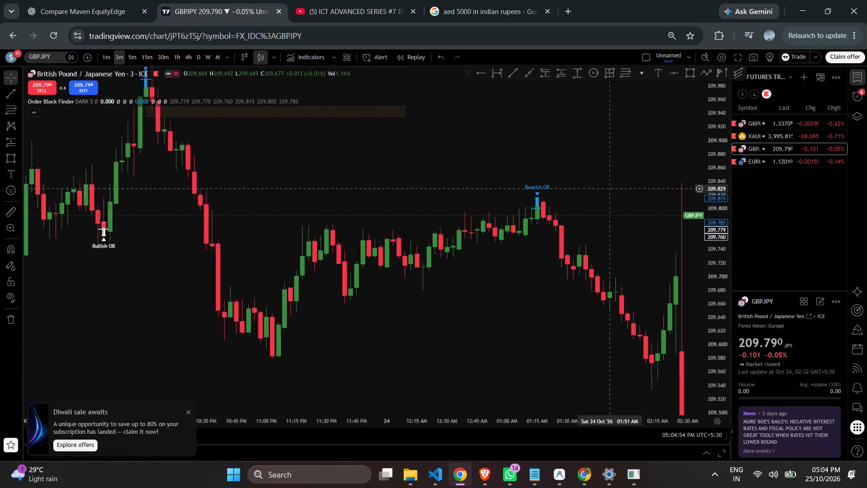
scroll(615, 196, "down", 3)
left_click_drag(485, 111, 738, 104)
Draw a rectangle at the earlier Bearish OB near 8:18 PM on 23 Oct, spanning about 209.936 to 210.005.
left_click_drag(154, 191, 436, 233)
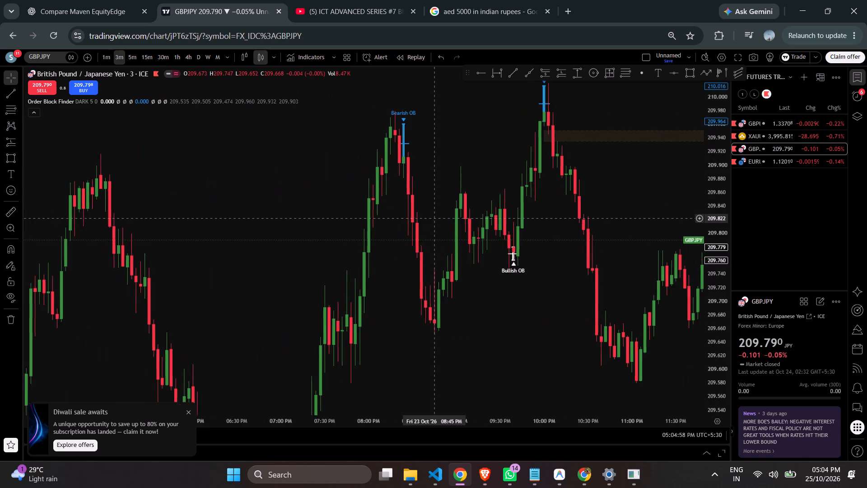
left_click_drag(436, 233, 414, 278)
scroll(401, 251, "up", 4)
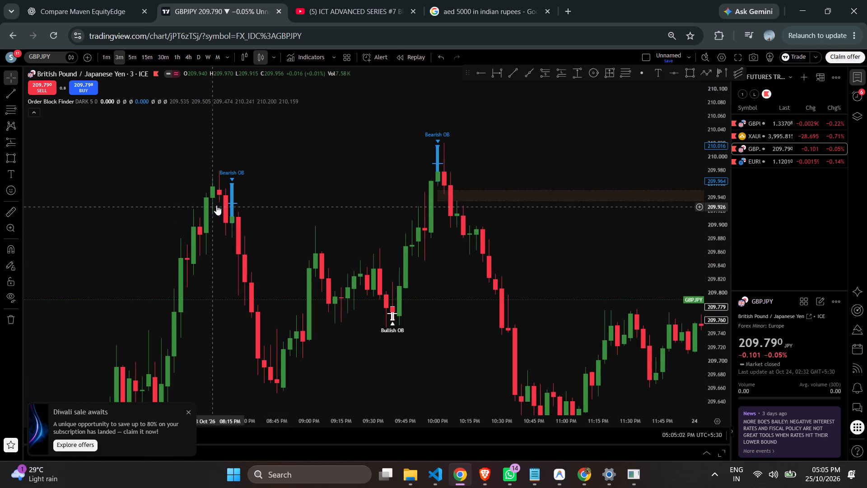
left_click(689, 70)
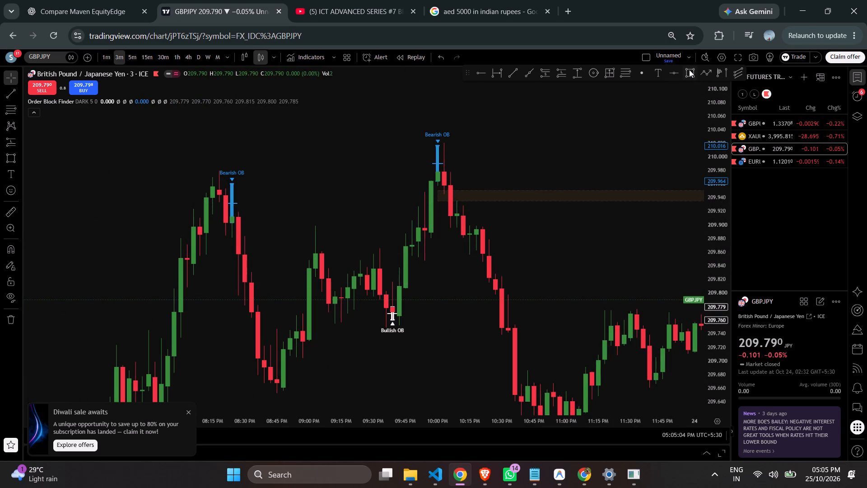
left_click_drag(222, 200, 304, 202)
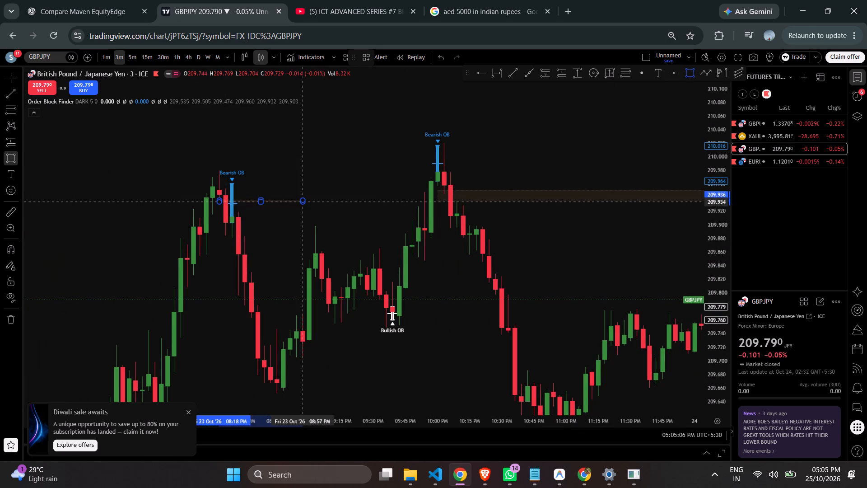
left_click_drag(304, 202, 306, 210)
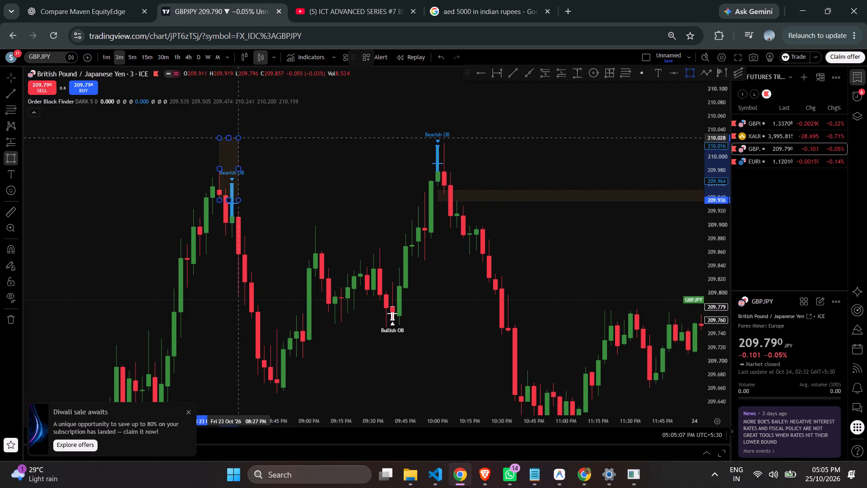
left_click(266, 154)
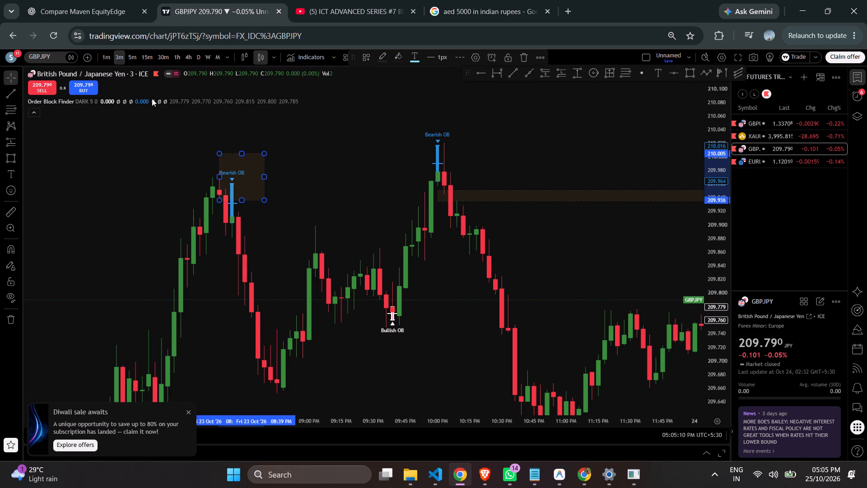
Hide the Order Block Finder indicator on the chart.
left_click(149, 99)
left_click(99, 102)
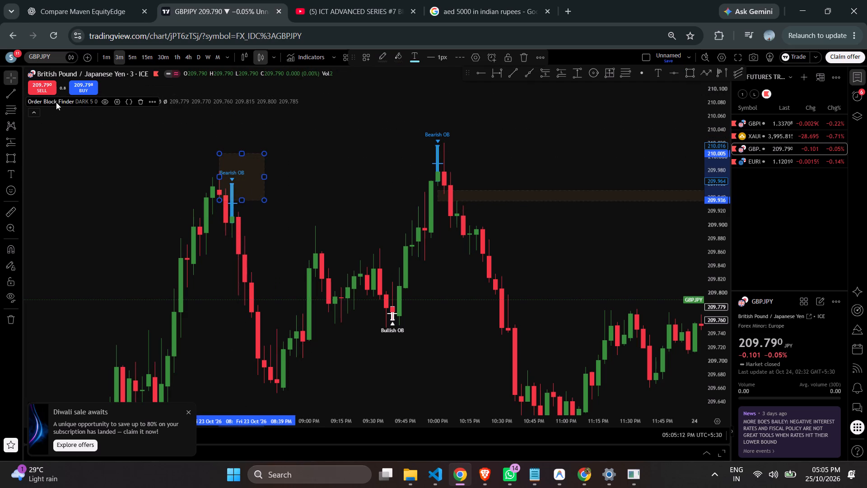
left_click(104, 103)
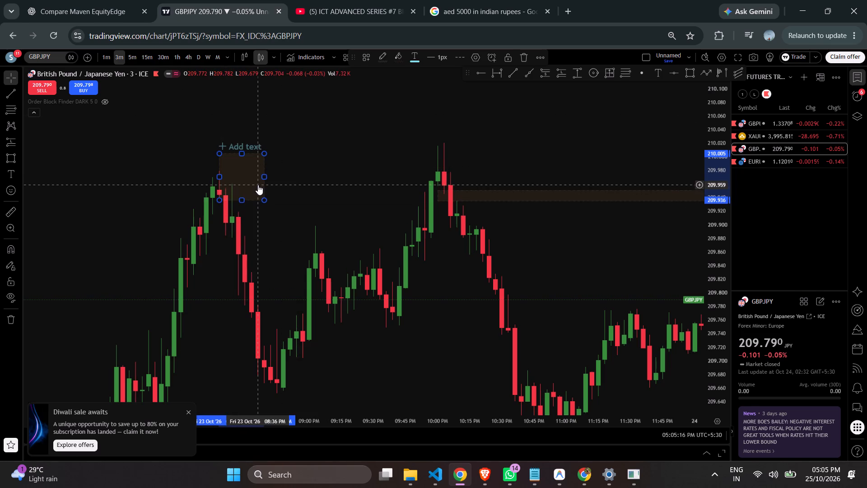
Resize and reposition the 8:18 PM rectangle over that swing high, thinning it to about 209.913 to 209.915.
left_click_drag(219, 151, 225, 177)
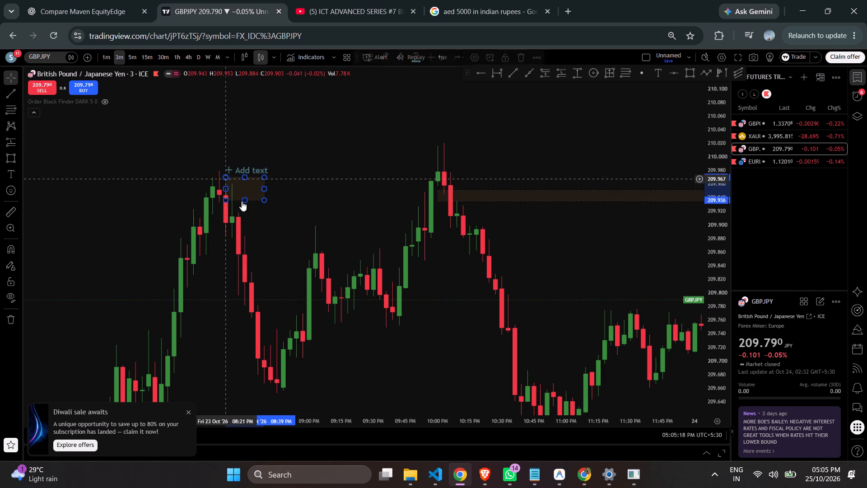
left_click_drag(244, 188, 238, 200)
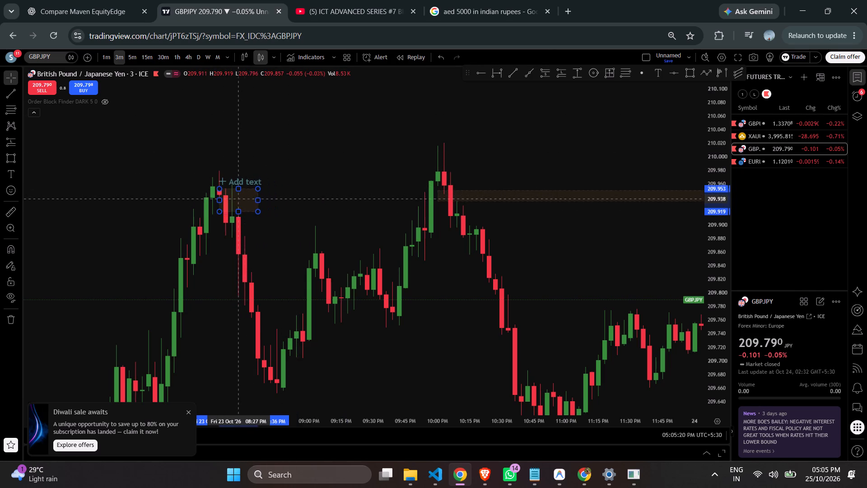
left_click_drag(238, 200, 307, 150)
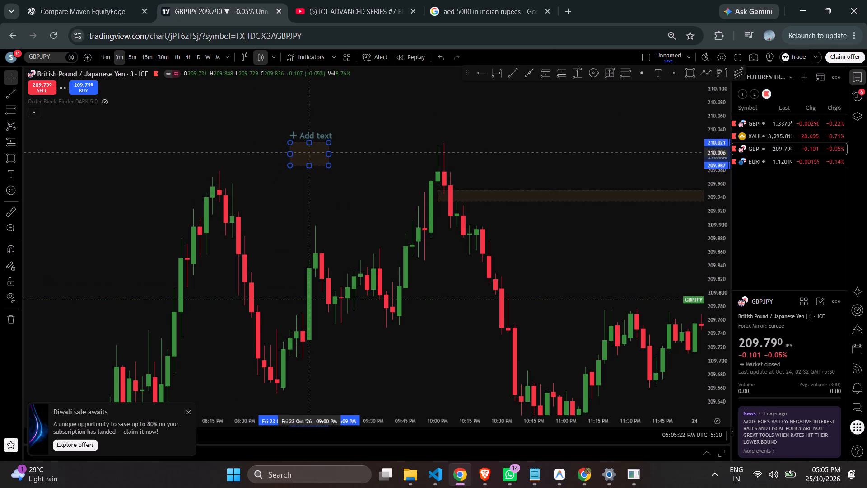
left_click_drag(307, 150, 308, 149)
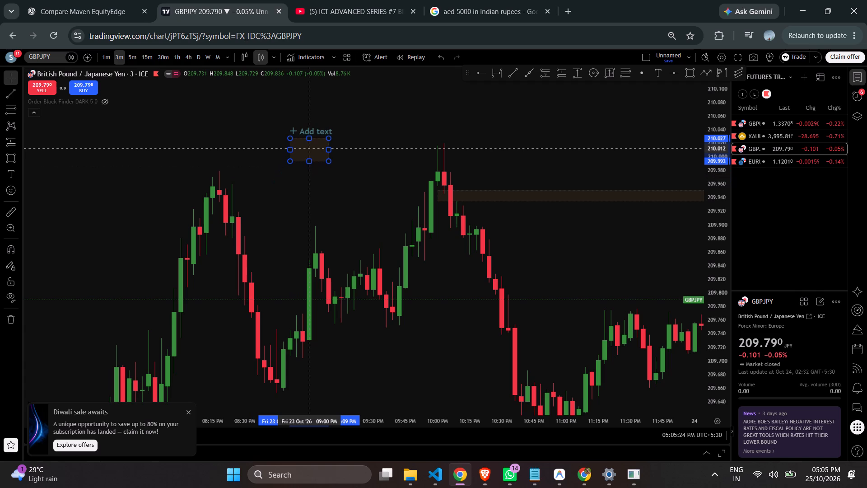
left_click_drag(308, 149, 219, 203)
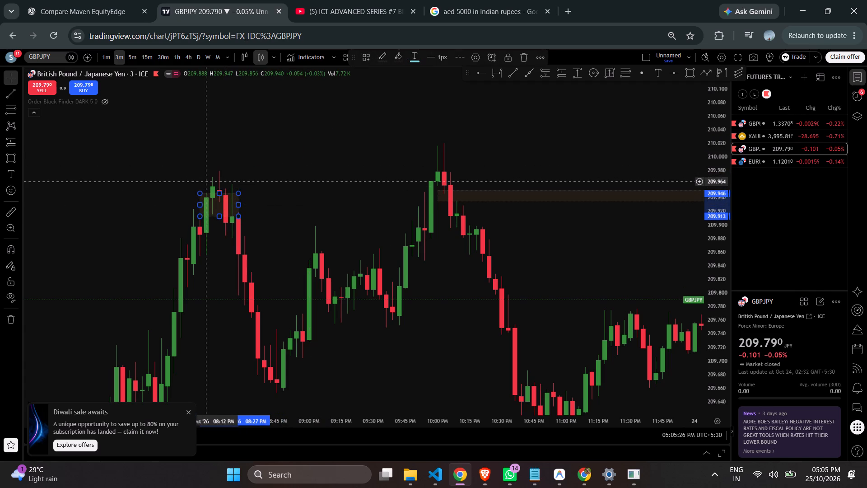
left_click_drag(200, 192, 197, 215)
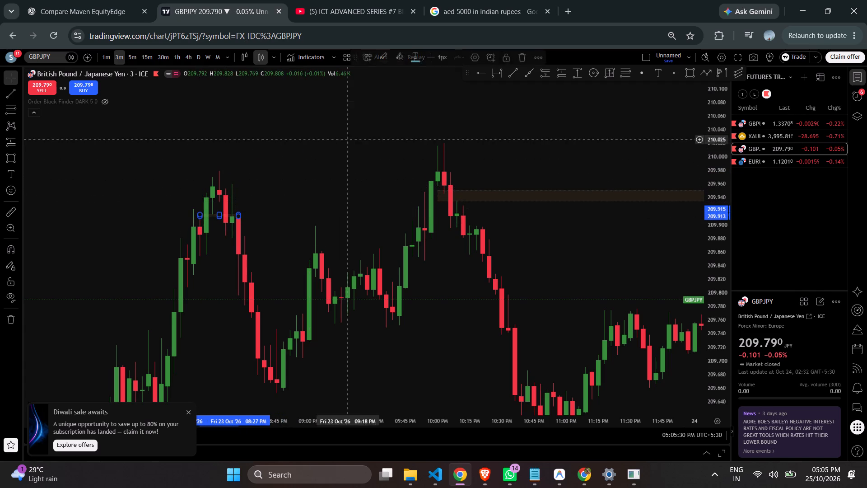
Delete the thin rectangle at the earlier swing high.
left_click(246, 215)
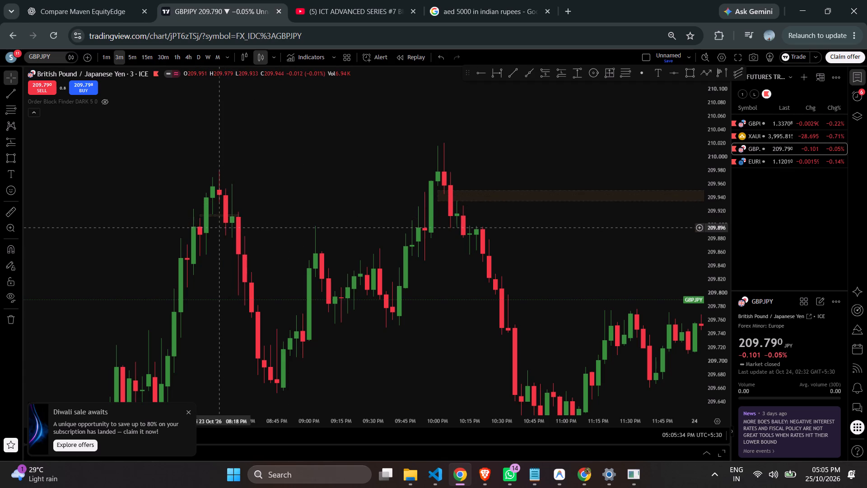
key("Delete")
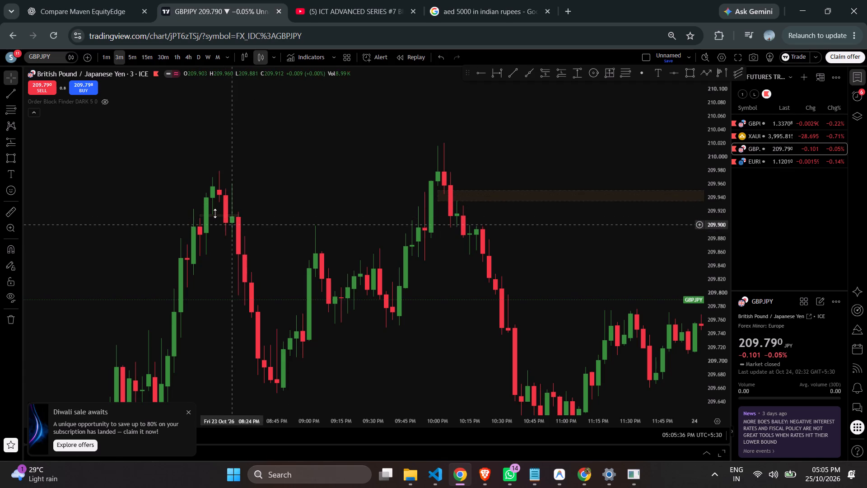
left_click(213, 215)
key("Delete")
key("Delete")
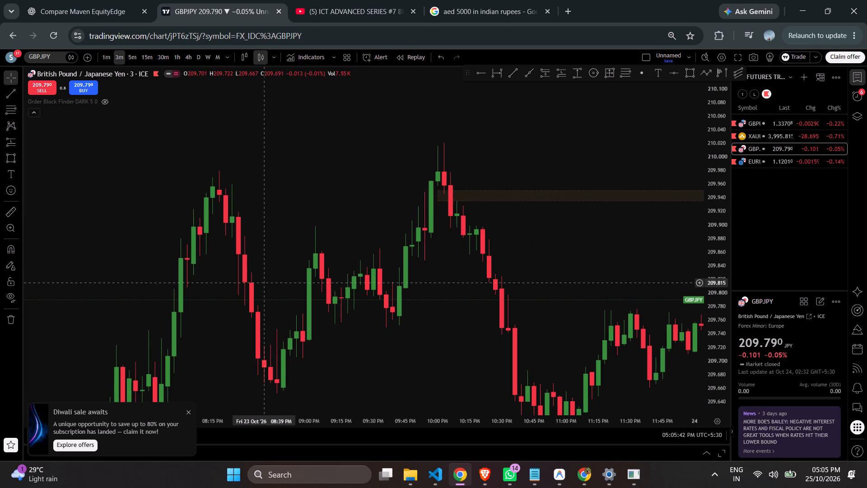
Switch back to the 5-minute timeframe and look through the earlier price action of 22 to 23 Oct.
scroll(282, 171, "up", 2)
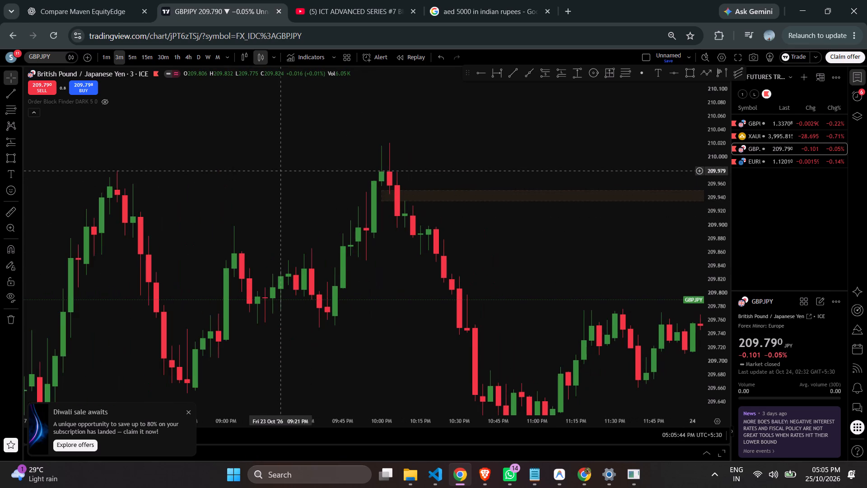
scroll(282, 171, "down", 2)
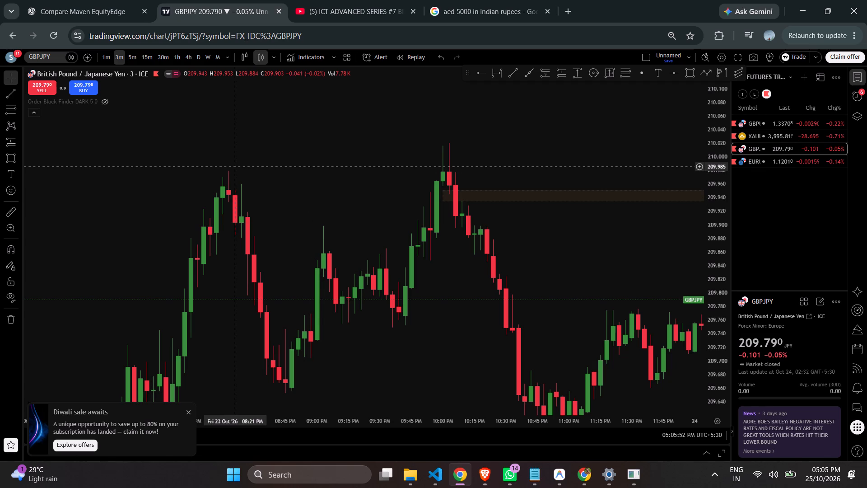
left_click(130, 55)
scroll(385, 128, "down", 7)
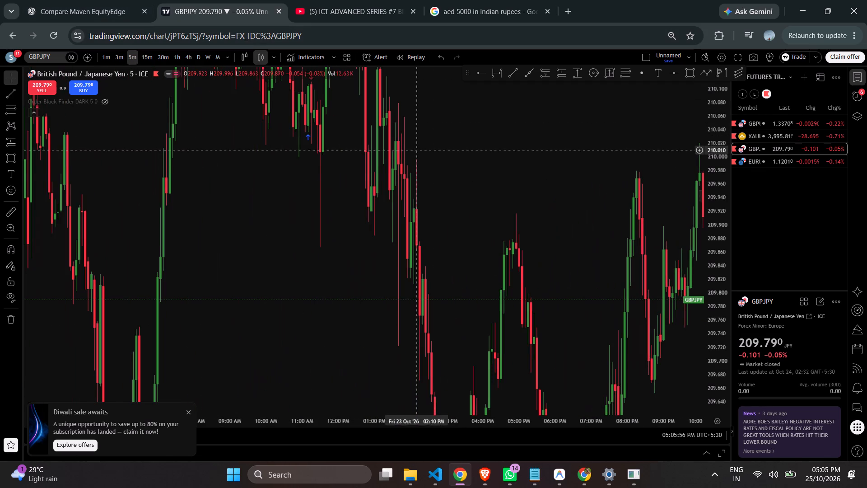
left_click_drag(722, 99, 726, 284)
left_click_drag(252, 176, 866, 240)
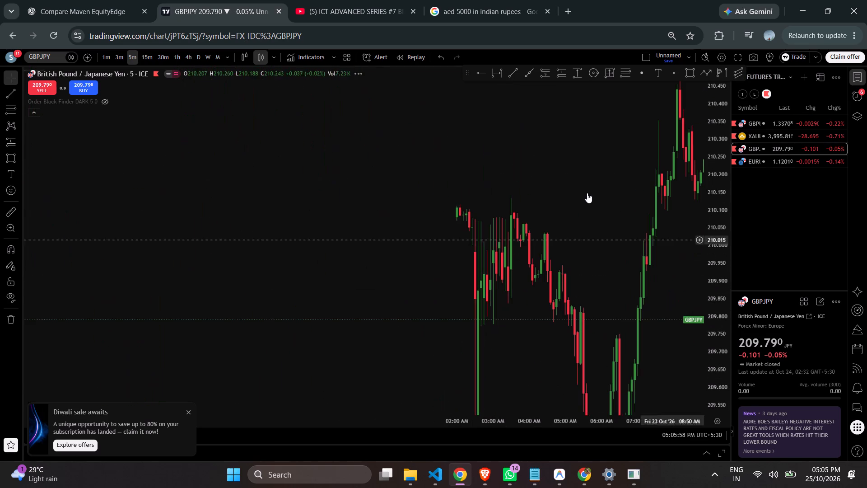
left_click_drag(82, 199, 636, 224)
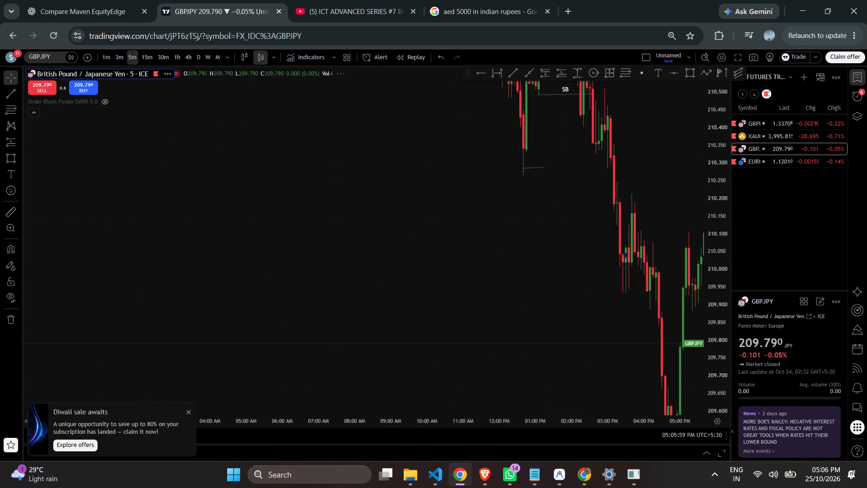
Dismiss the Diwali sale offer, display GBPJPY's entire price history, and compress the price scale until the long-term swings are readable.
left_click(188, 411)
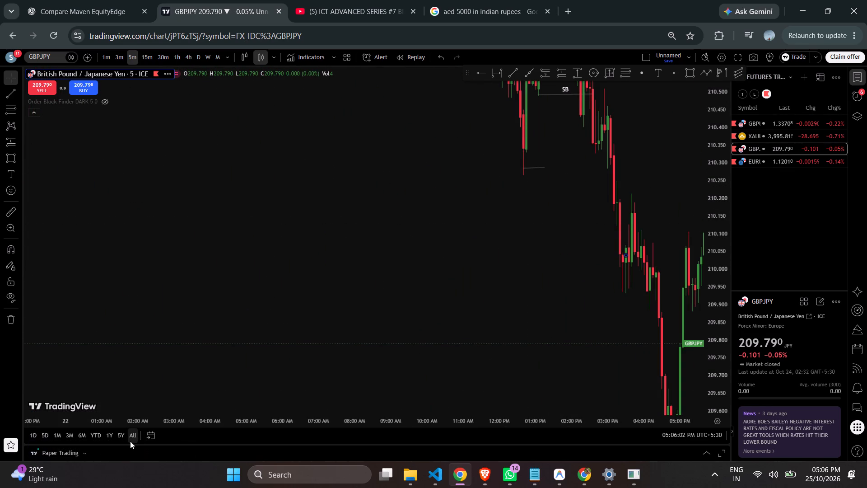
left_click(130, 441)
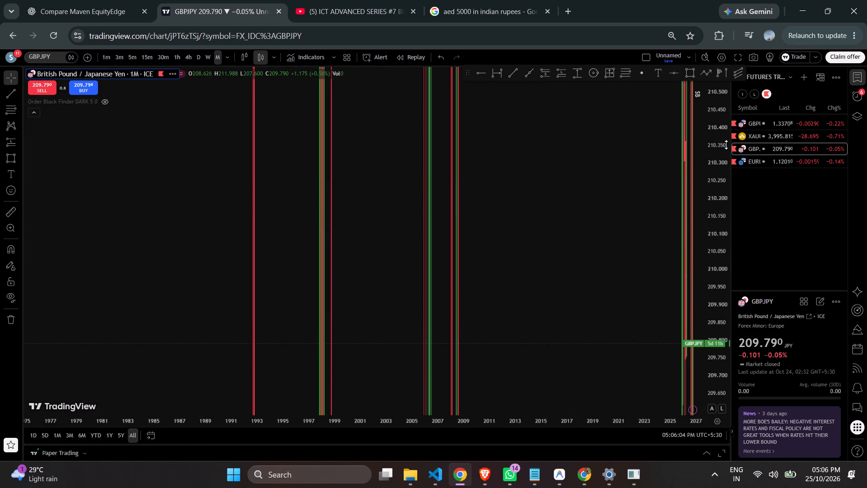
left_click_drag(721, 126, 729, 470)
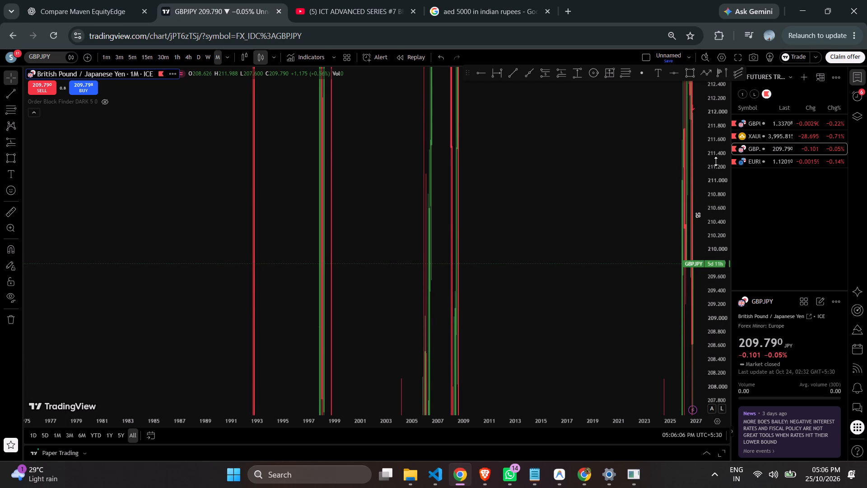
left_click_drag(716, 161, 736, 487)
left_click_drag(715, 191, 683, 487)
left_click_drag(722, 164, 695, 439)
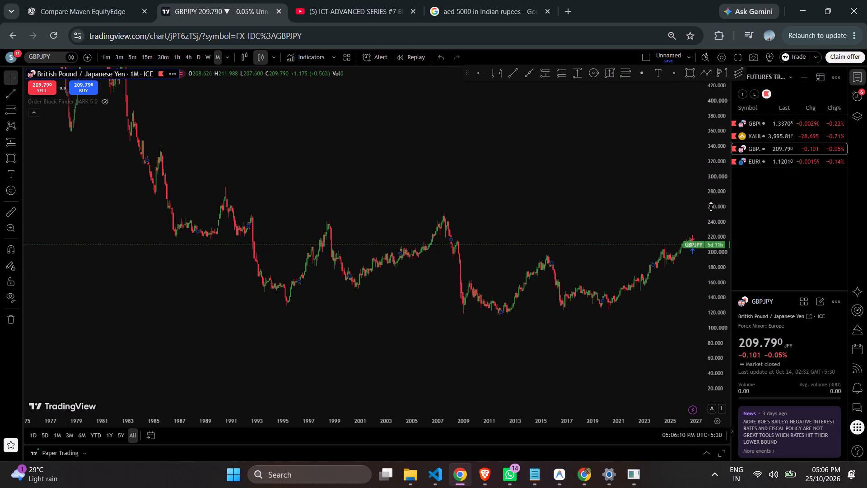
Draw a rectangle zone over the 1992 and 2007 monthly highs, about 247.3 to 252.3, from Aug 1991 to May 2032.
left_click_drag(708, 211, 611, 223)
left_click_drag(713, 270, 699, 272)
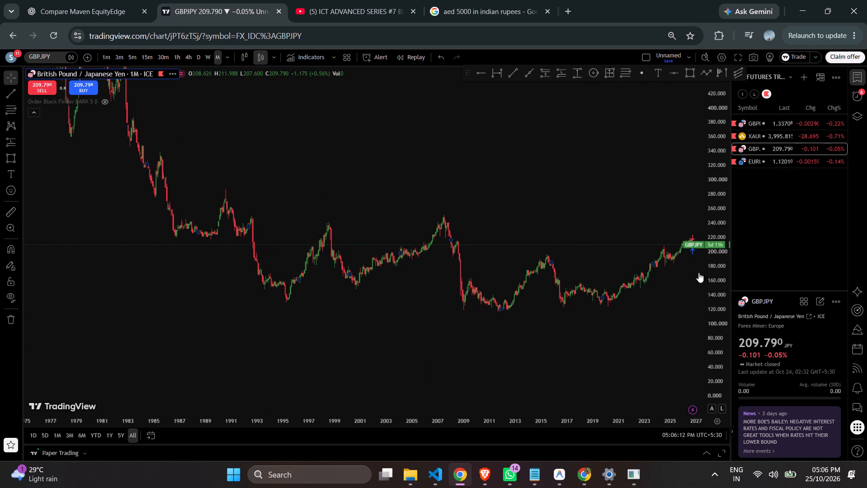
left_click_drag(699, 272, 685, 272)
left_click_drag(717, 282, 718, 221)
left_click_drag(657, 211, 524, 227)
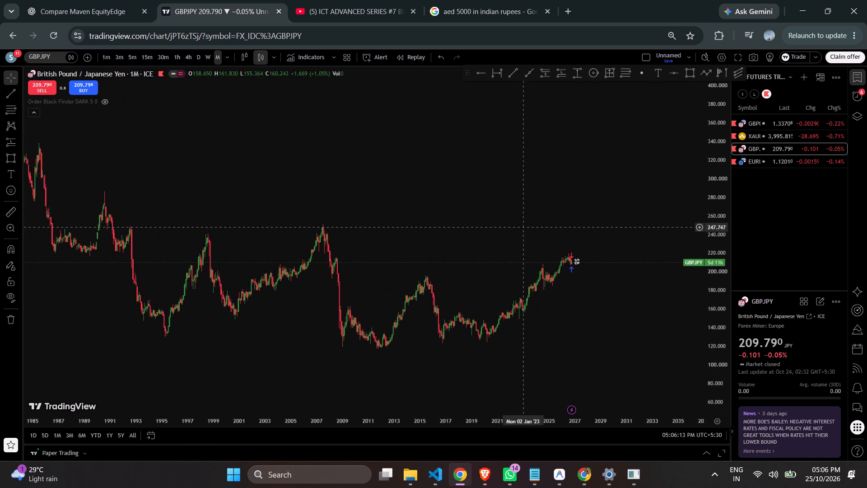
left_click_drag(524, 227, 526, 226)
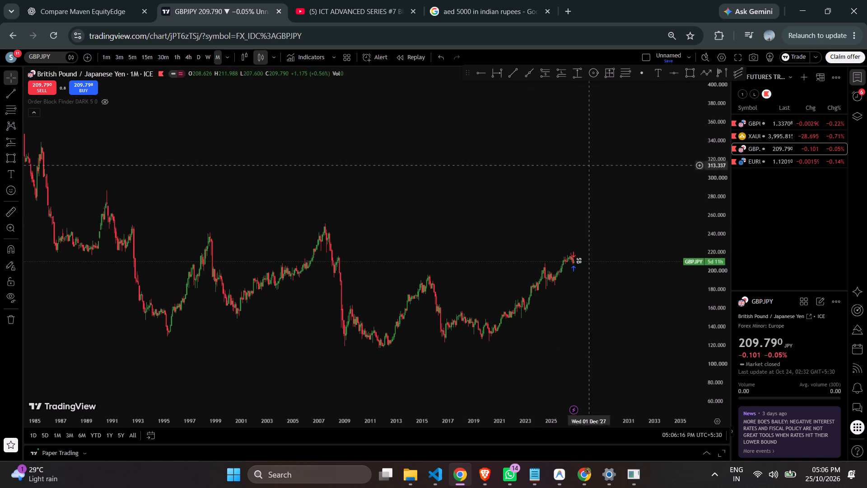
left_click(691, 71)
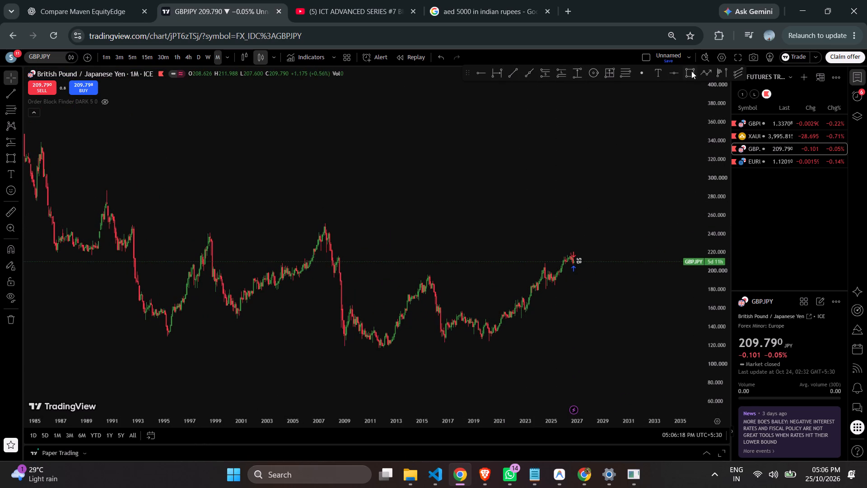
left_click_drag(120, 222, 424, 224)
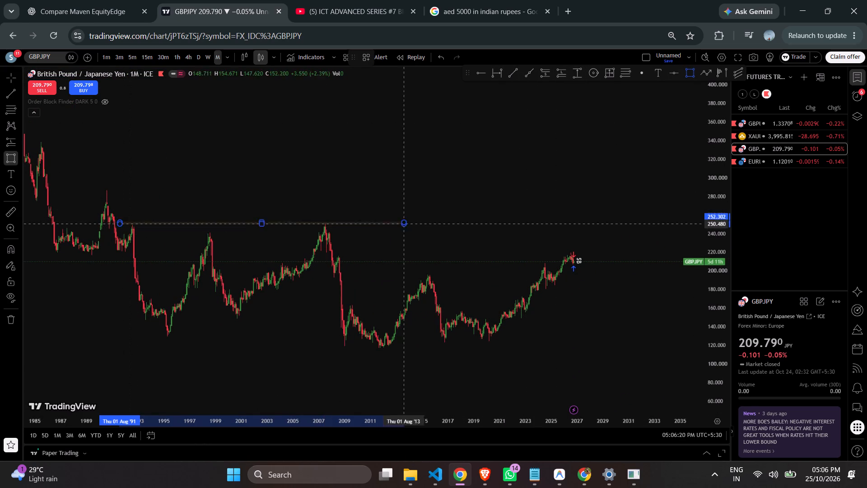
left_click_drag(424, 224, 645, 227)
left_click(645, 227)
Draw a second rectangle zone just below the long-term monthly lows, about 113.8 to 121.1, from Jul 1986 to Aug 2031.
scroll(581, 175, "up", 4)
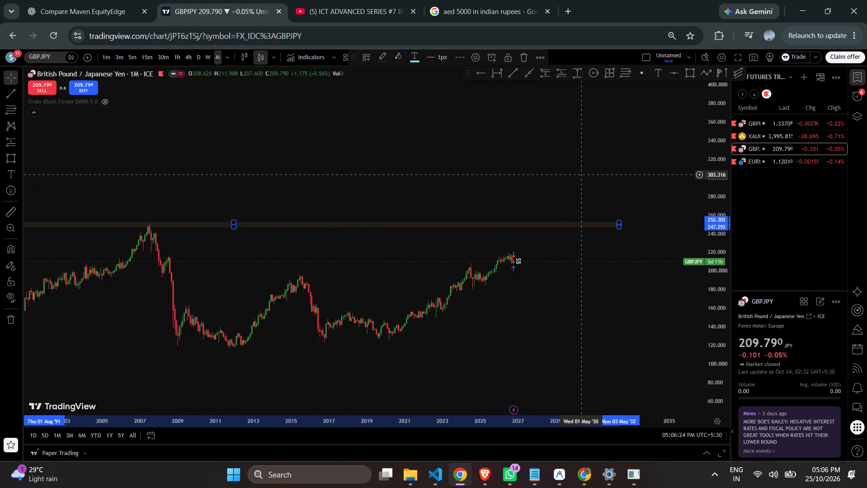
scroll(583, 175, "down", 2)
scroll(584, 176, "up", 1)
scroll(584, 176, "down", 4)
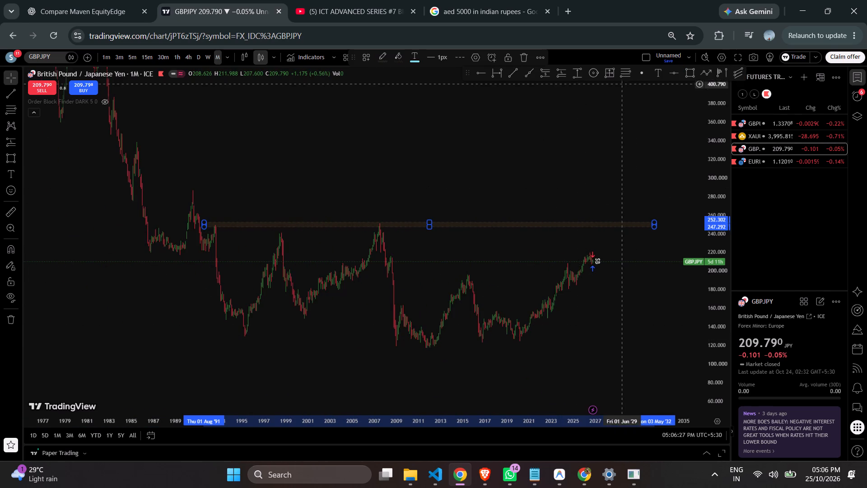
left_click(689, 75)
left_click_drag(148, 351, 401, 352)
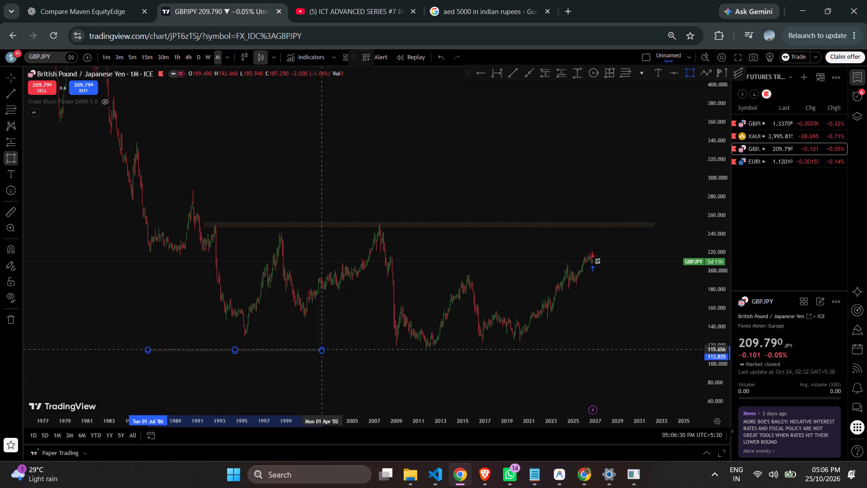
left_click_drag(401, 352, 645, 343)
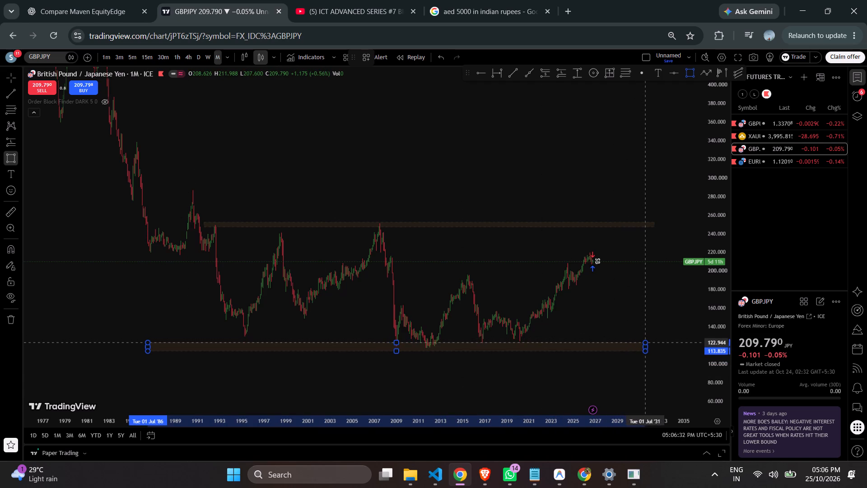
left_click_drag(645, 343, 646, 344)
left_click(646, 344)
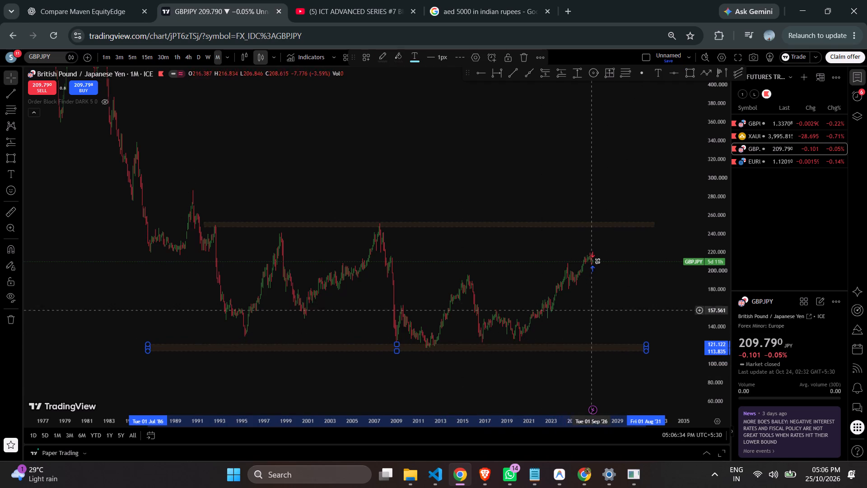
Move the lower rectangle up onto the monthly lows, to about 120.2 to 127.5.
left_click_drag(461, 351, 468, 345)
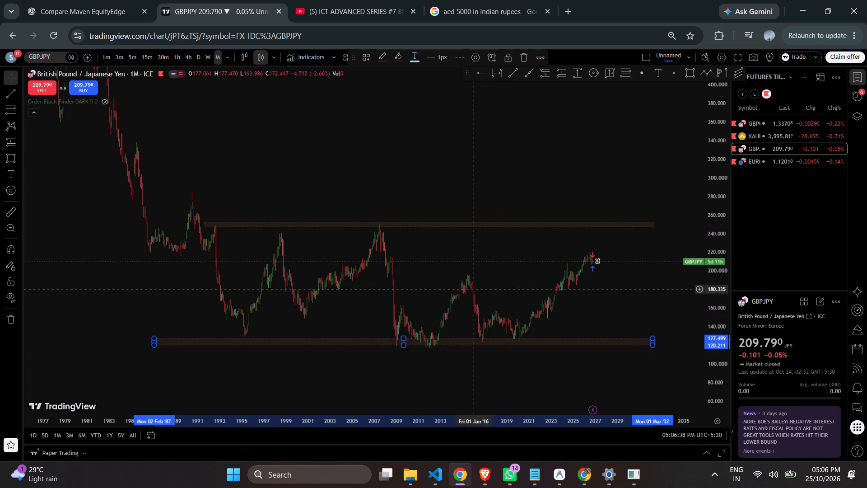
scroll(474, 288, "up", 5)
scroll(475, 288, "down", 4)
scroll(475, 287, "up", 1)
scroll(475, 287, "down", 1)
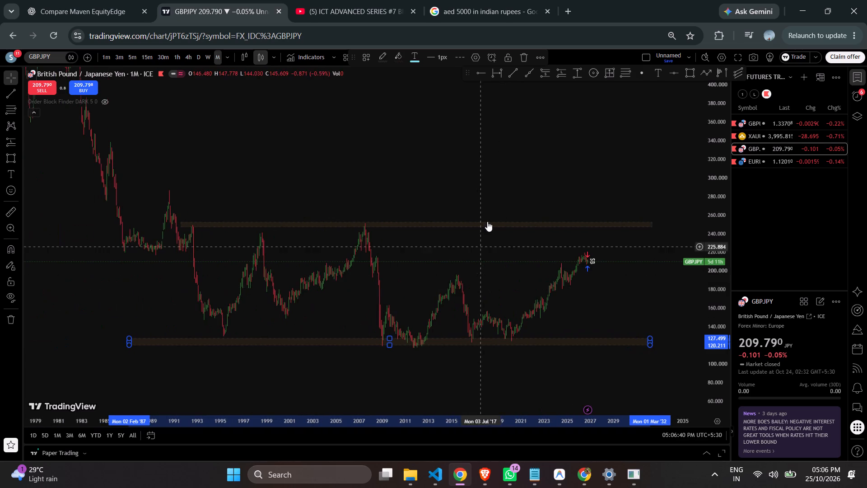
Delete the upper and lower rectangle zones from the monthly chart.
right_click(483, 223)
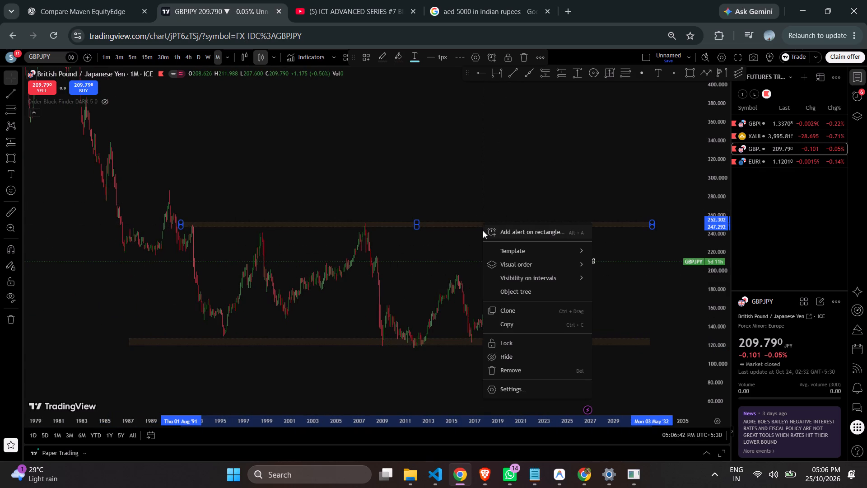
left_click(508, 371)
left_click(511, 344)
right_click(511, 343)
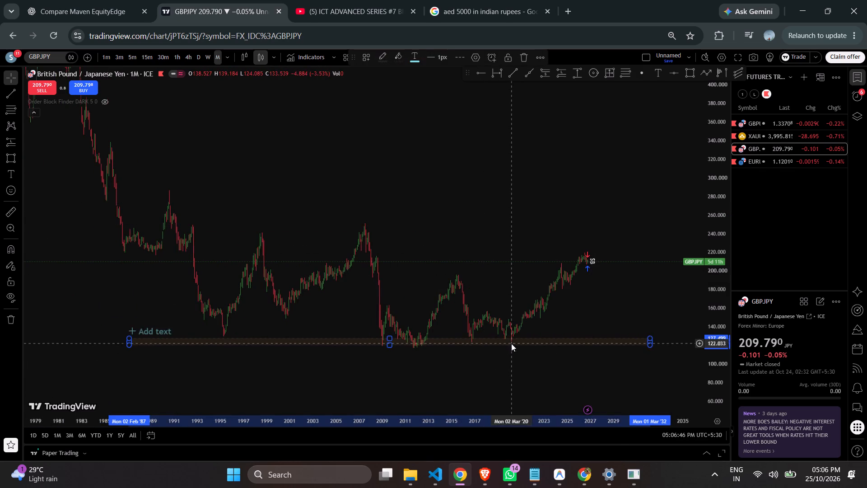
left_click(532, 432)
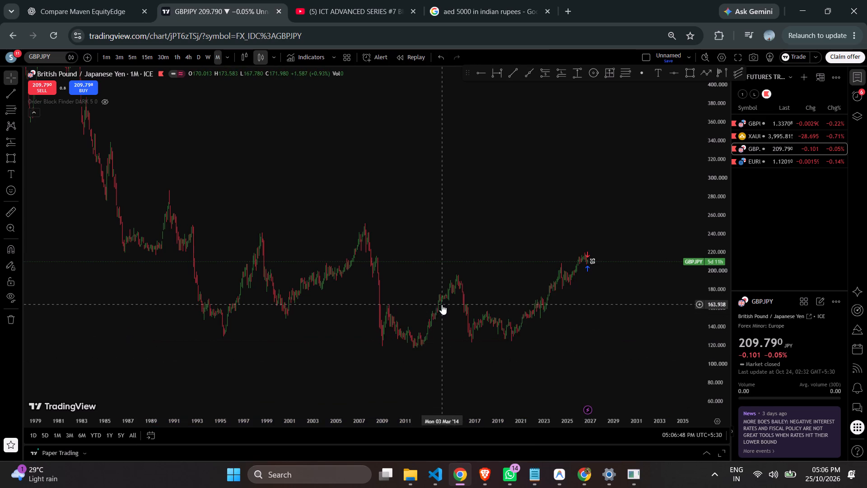
Remove all remaining drawings from the GBPJPY chart, keeping the indicator.
right_click(440, 182)
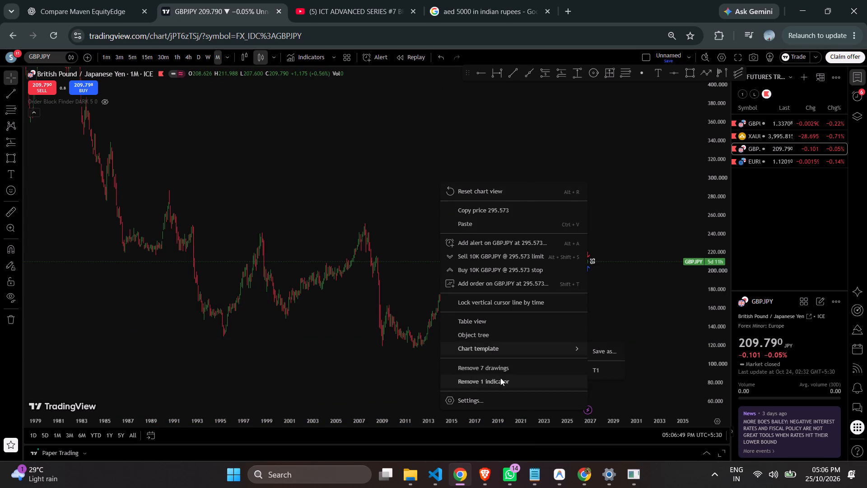
left_click(501, 367)
Switch GBPJPY to the 5-minute timeframe and reset the chart view.
scroll(499, 221, "up", 2)
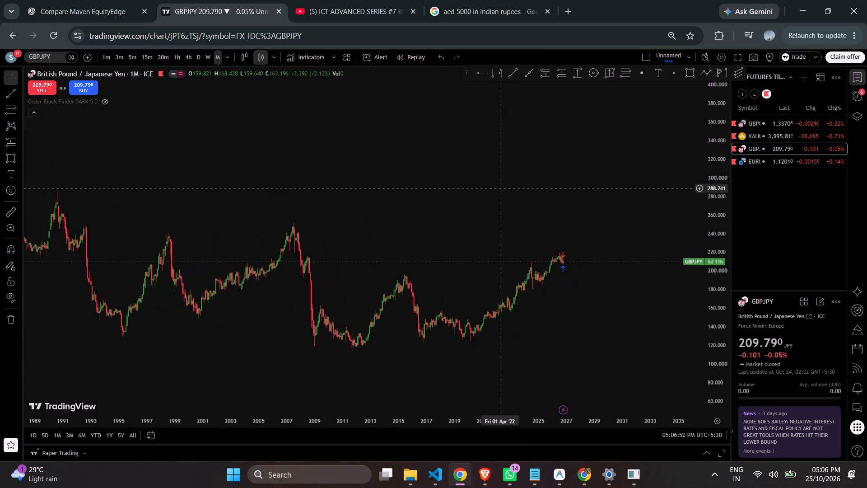
scroll(500, 188, "up", 8)
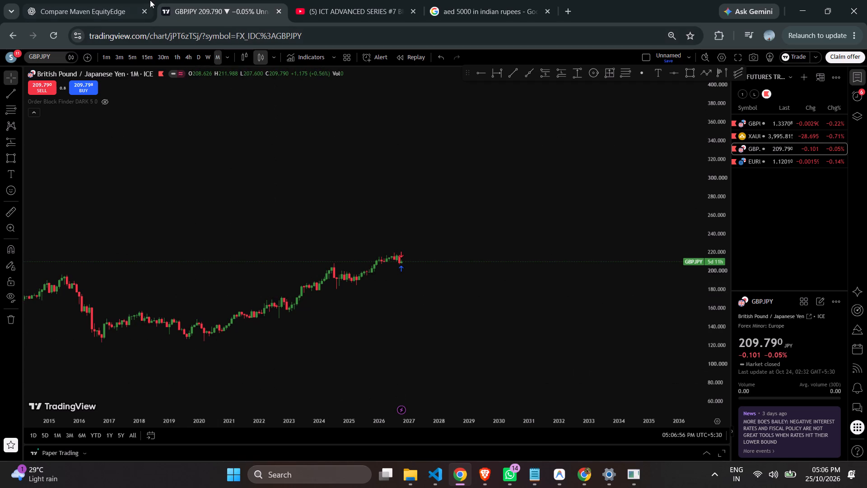
left_click(133, 54)
right_click(254, 154)
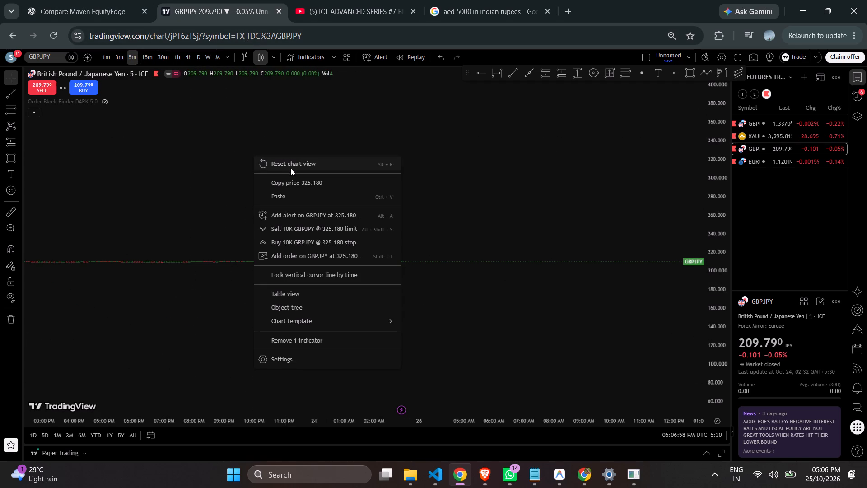
left_click(290, 168)
Draw a near-horizontal trendline at about 210.17 to 210.18 beneath the 23 Oct midday swing high, from 11:55 AM to 12:40 PM.
left_click_drag(351, 166, 512, 152)
left_click_drag(454, 155, 558, 189)
scroll(319, 210, "up", 2)
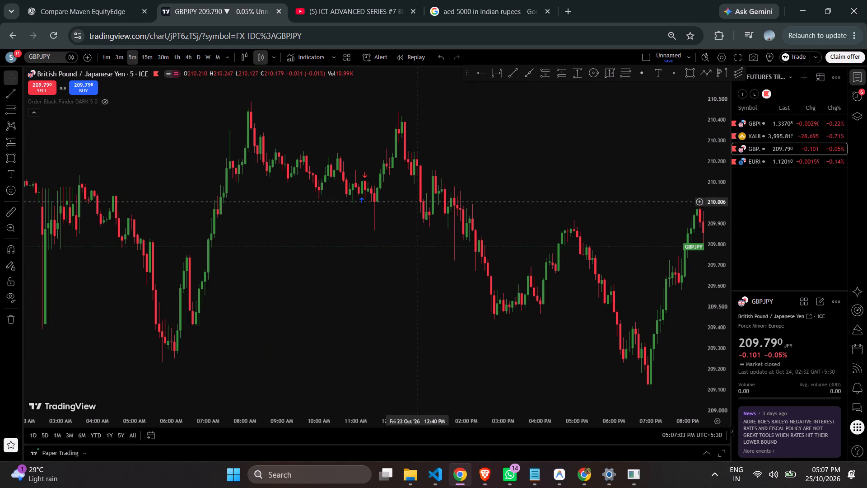
scroll(415, 196, "up", 3)
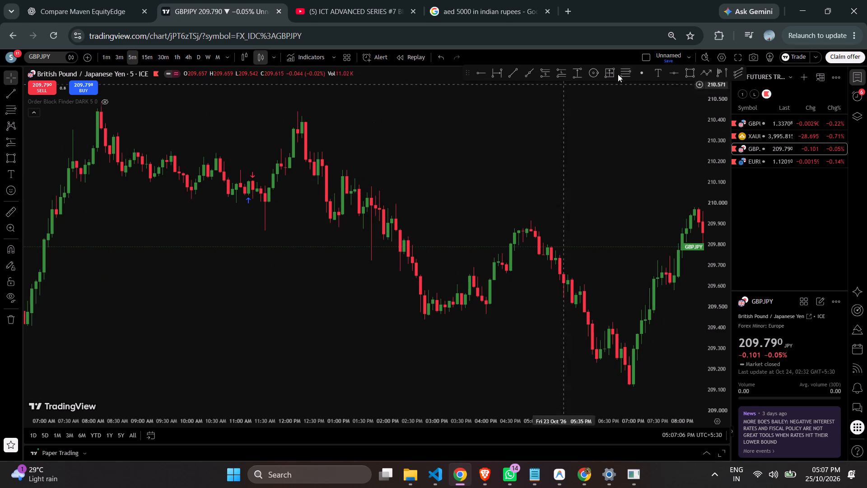
left_click_drag(644, 155, 433, 151)
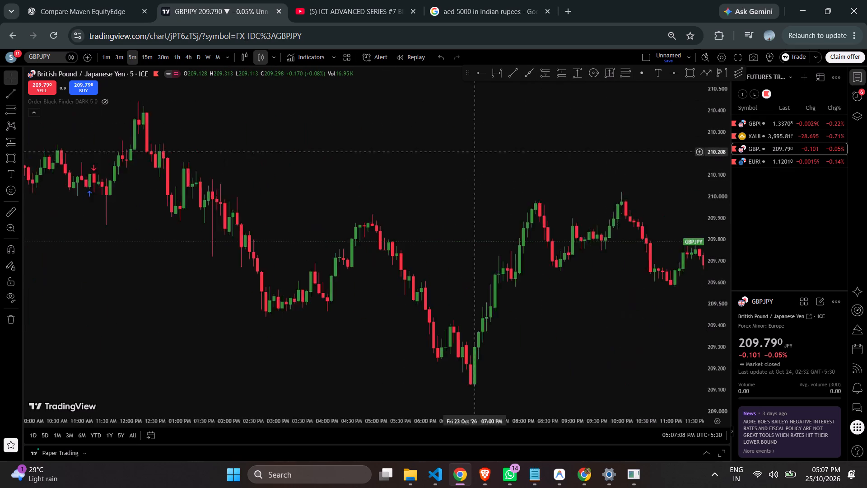
left_click_drag(433, 151, 684, 200)
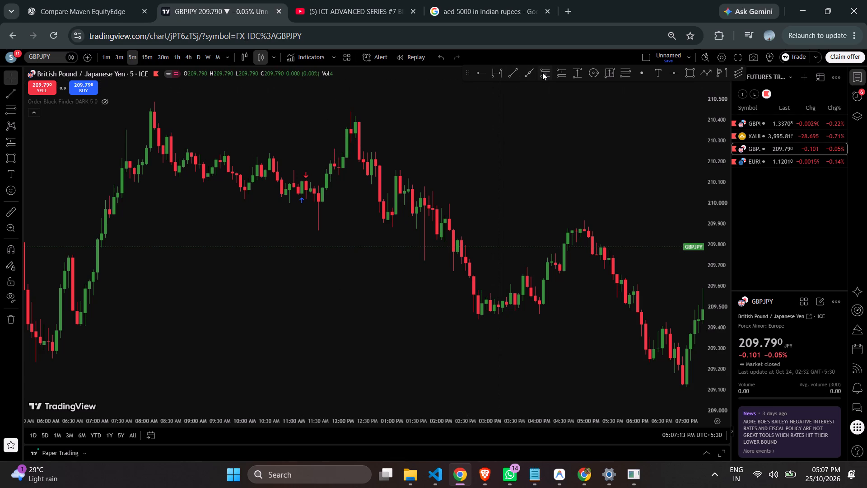
left_click(509, 75)
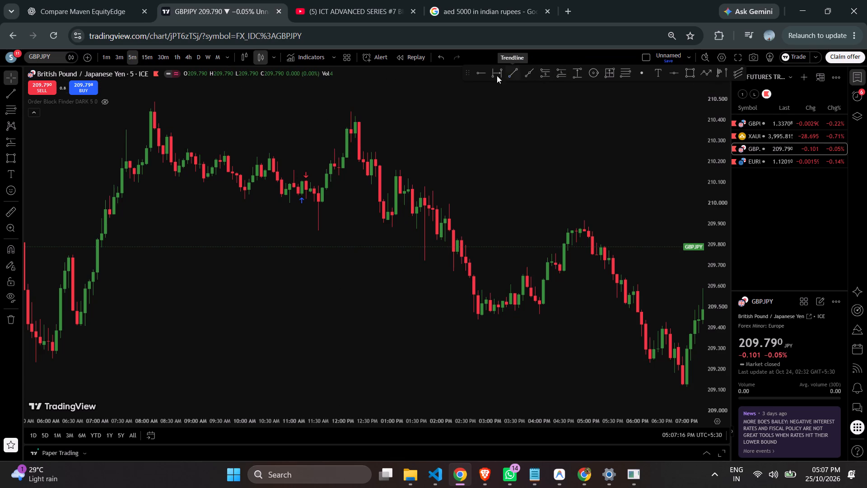
left_click(345, 168)
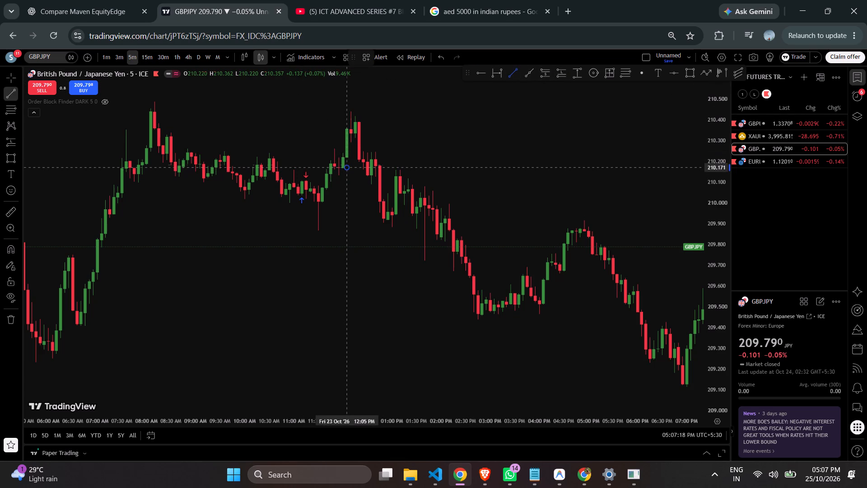
left_click(376, 165)
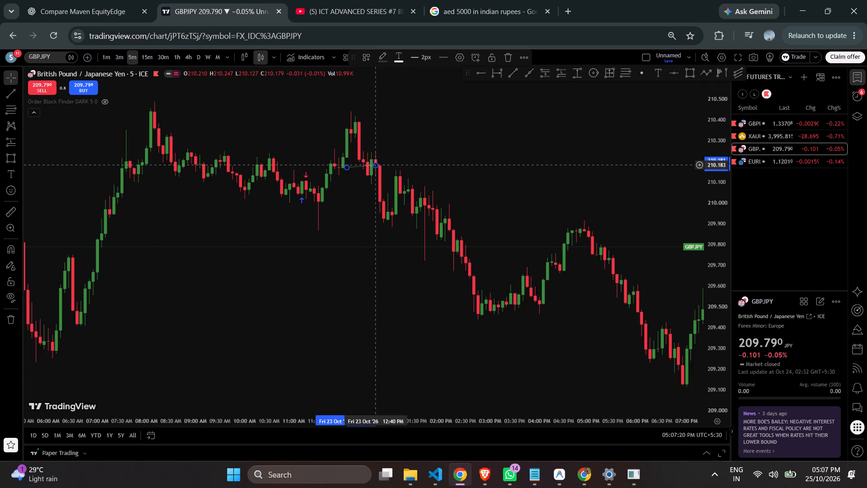
left_click_drag(346, 167, 339, 167)
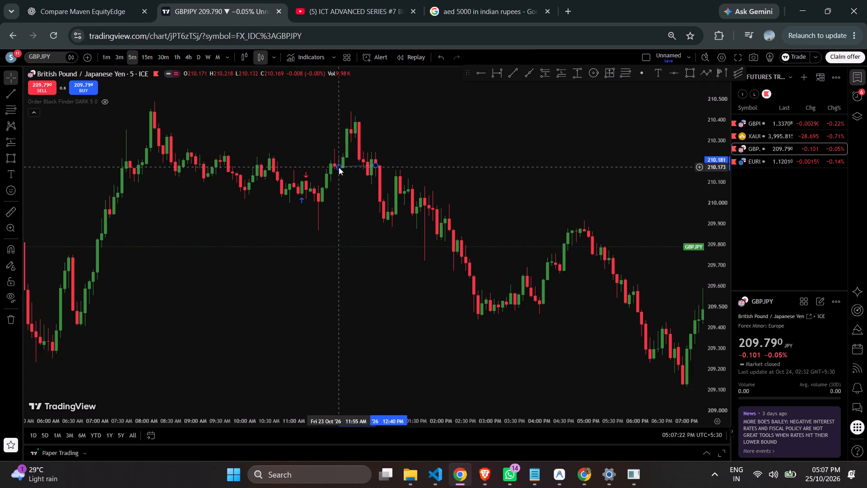
Draw a rectangle from the 12:15 PM swing-high candles, about 210.25 to 210.31, and extend it to about 7:20 PM on 23 Oct.
scroll(430, 145, "up", 1)
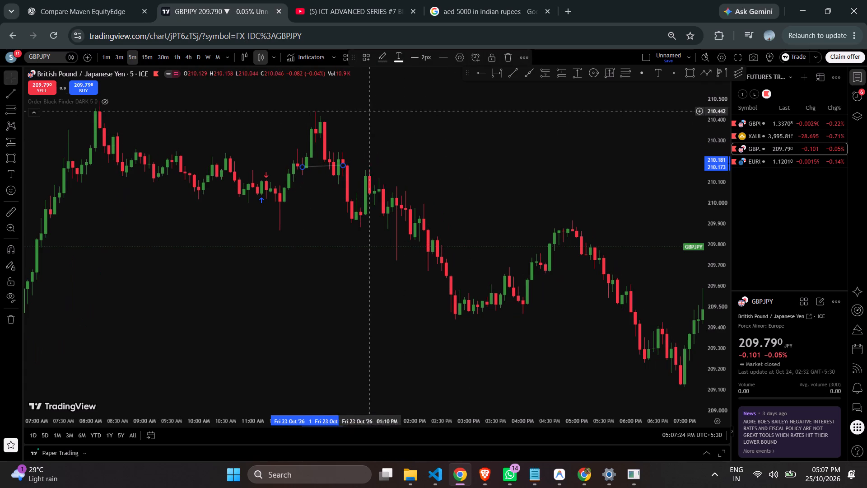
left_click(688, 75)
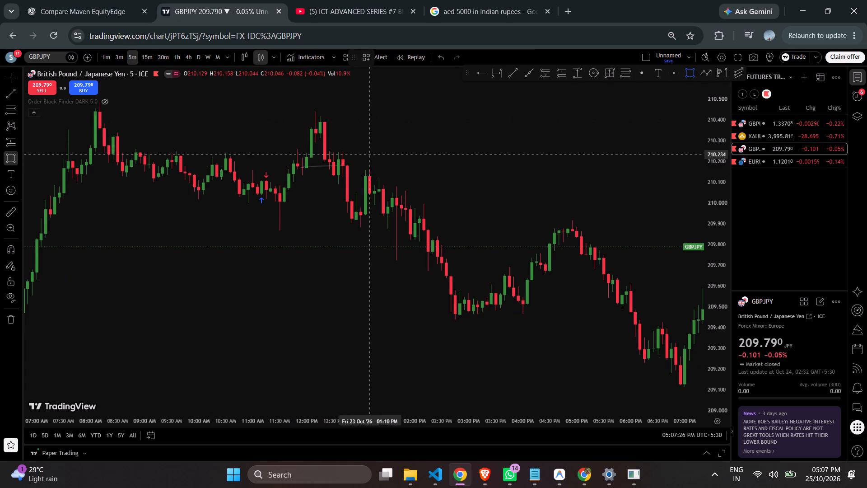
left_click_drag(320, 140, 492, 157)
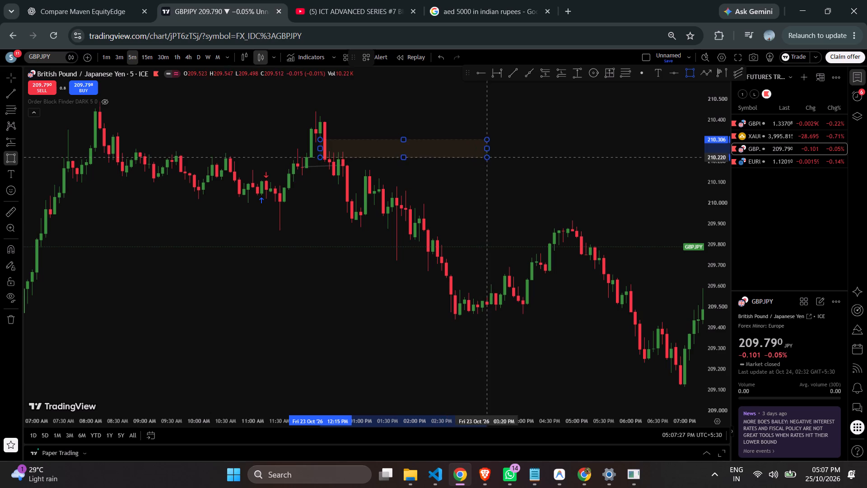
left_click_drag(492, 157, 540, 152)
left_click(540, 152)
left_click(454, 112)
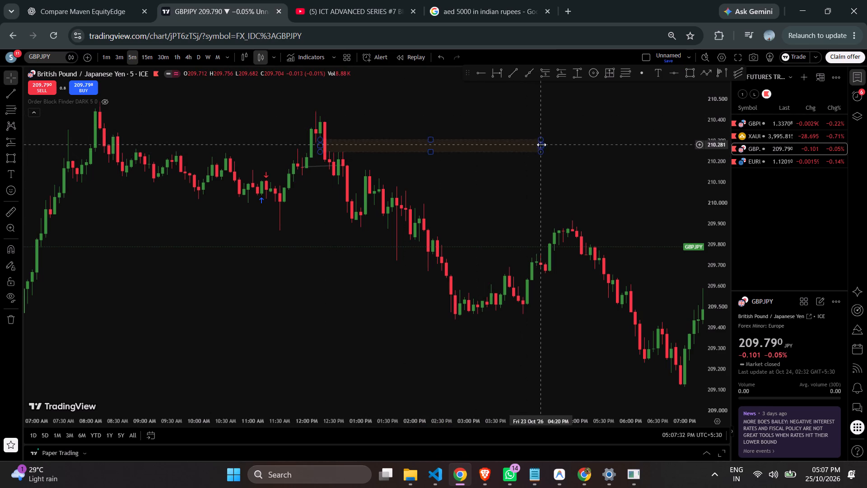
left_click_drag(541, 145, 755, 146)
Examine the 5-minute price action around the new rectangle and back through 22 Oct.
left_click_drag(618, 170, 352, 168)
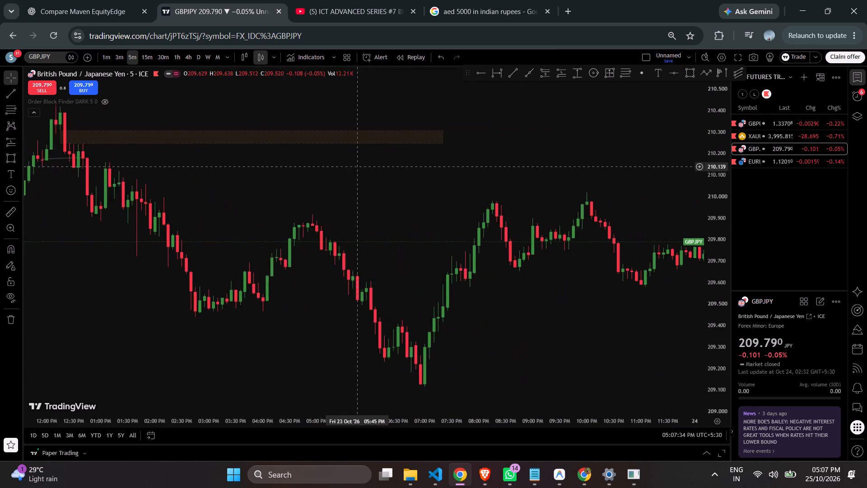
scroll(393, 173, "down", 2)
scroll(409, 181, "up", 1)
scroll(452, 178, "down", 2)
scroll(487, 196, "down", 1)
scroll(517, 201, "up", 1)
scroll(517, 202, "down", 2)
scroll(559, 198, "down", 1)
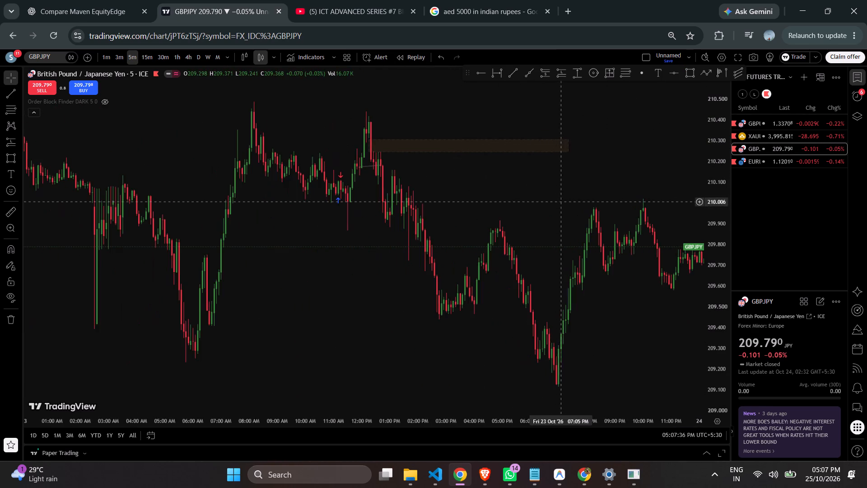
left_click_drag(598, 191, 661, 195)
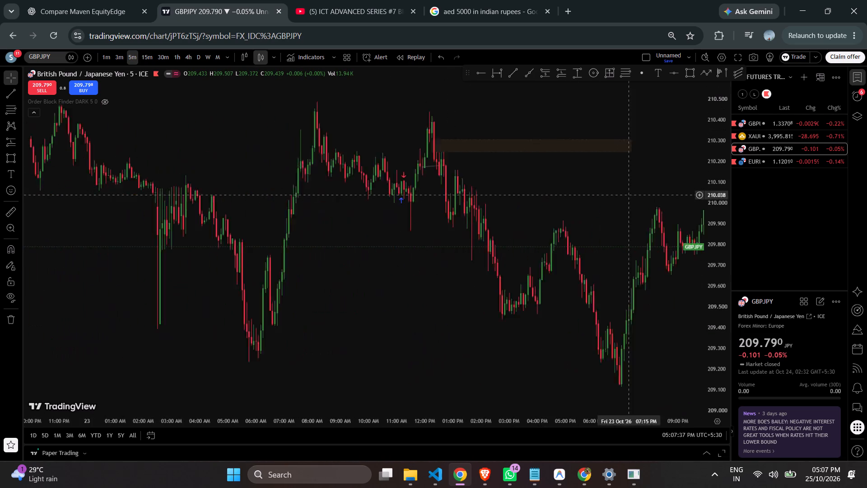
left_click_drag(661, 195, 717, 195)
left_click_drag(160, 205, 866, 209)
left_click_drag(117, 223, 285, 239)
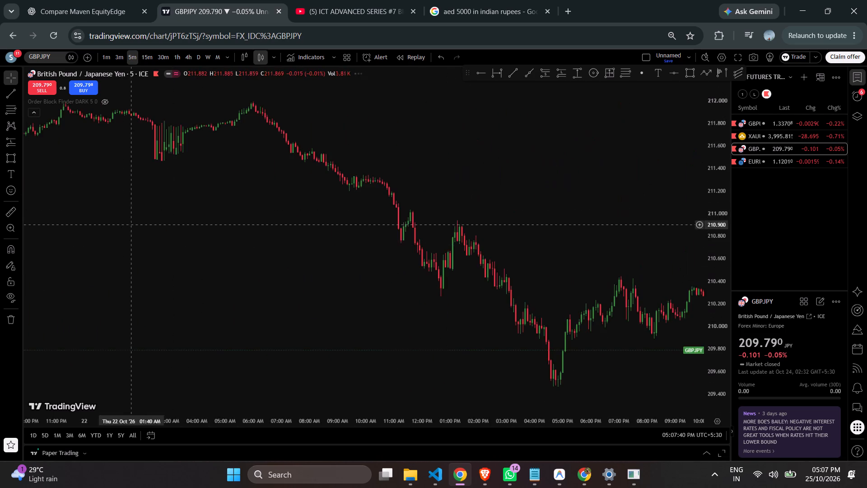
Examine the GBPJPY 5-minute price history from 22 Oct back to 9 Oct 2026.
left_click_drag(285, 239, 854, 248)
left_click_drag(139, 272, 854, 267)
left_click_drag(103, 261, 713, 250)
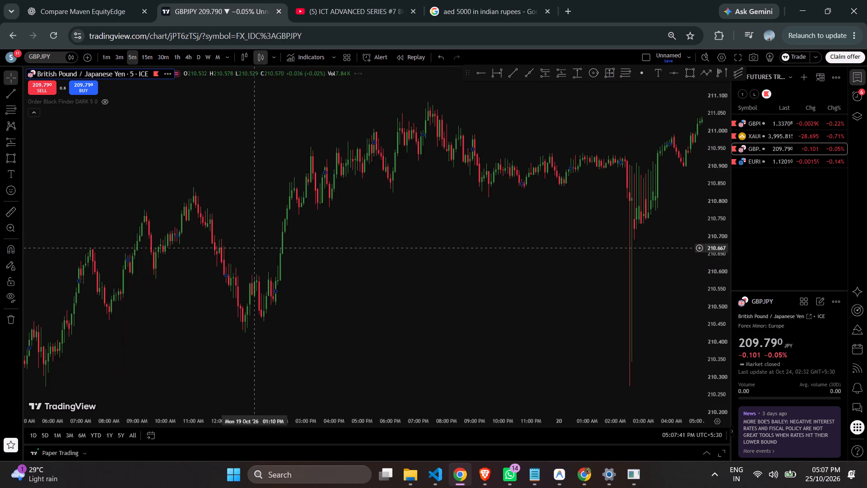
left_click_drag(113, 206, 866, 264)
left_click_drag(74, 247, 850, 266)
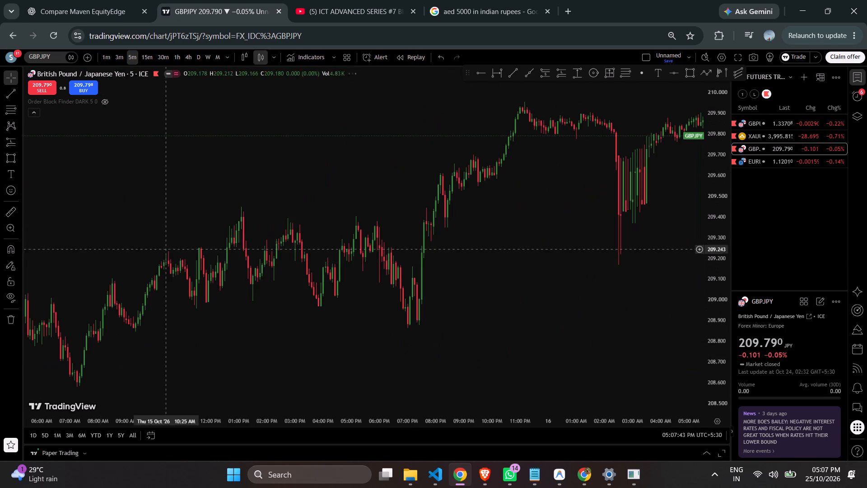
left_click_drag(109, 233, 866, 225)
left_click_drag(219, 181, 866, 261)
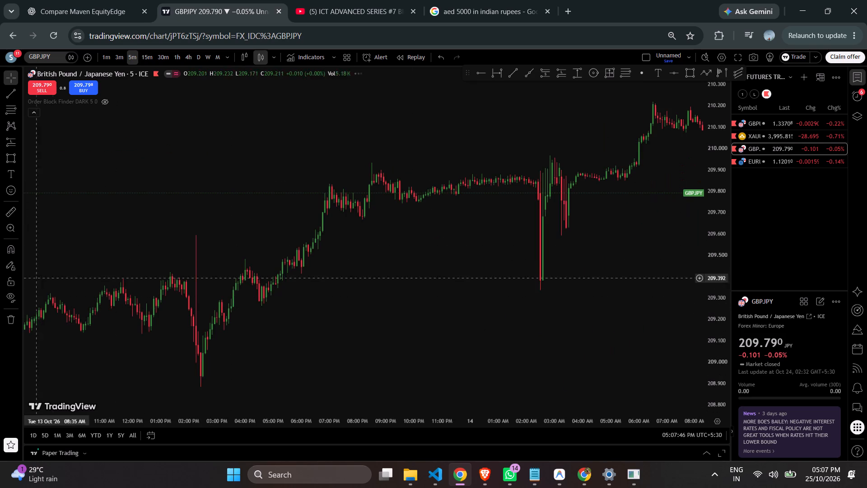
left_click_drag(110, 240, 866, 275)
left_click_drag(195, 283, 866, 305)
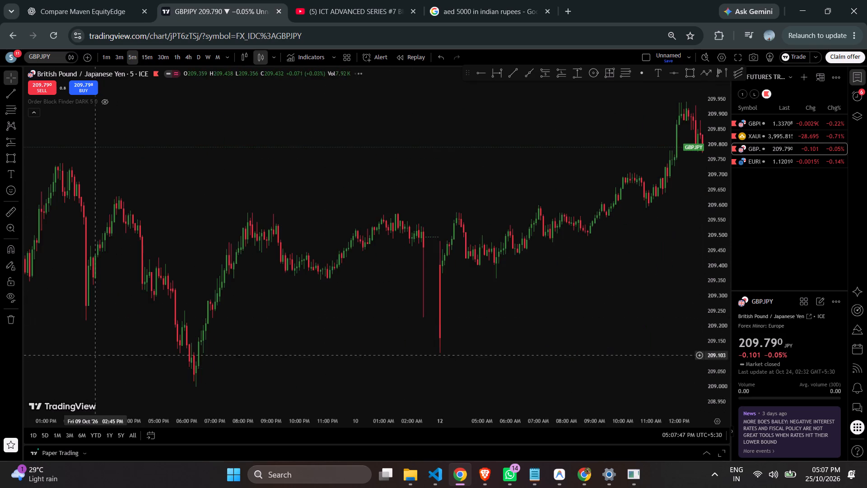
left_click_drag(96, 355, 866, 409)
Show the one-month range on 30-minute candles and examine price history back to June 2026.
left_click(54, 432)
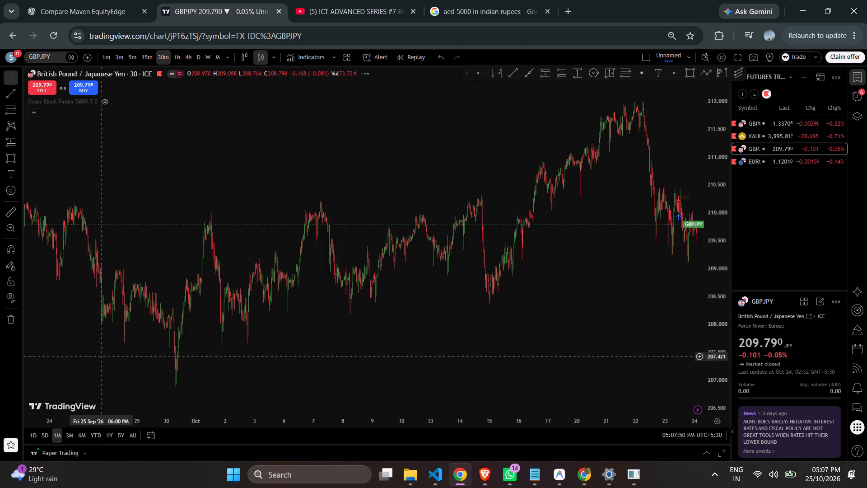
left_click_drag(101, 268, 625, 294)
left_click_drag(213, 263, 866, 320)
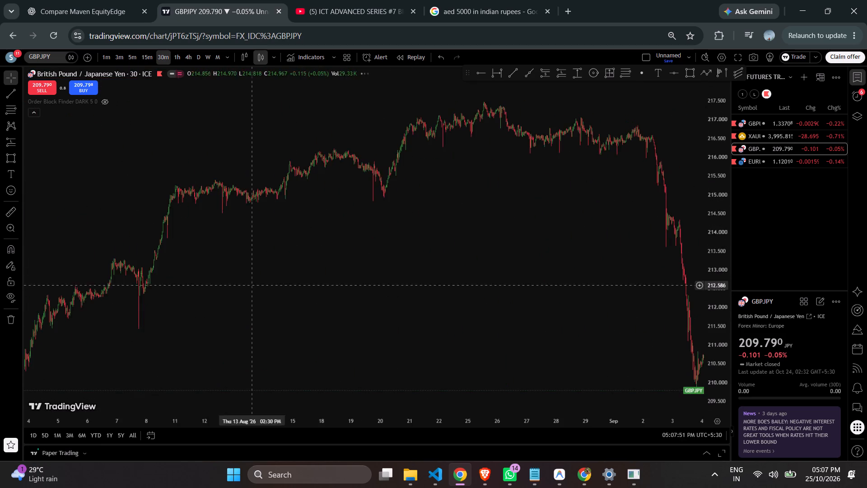
left_click_drag(133, 259, 824, 268)
left_click_drag(143, 273, 618, 277)
left_click_drag(180, 272, 661, 270)
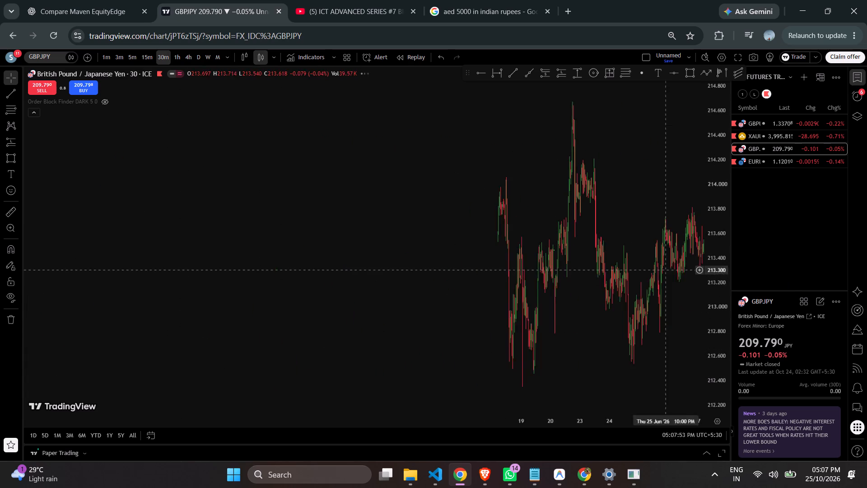
Go to 12 February 2026 on the 30-minute chart.
left_click(155, 435)
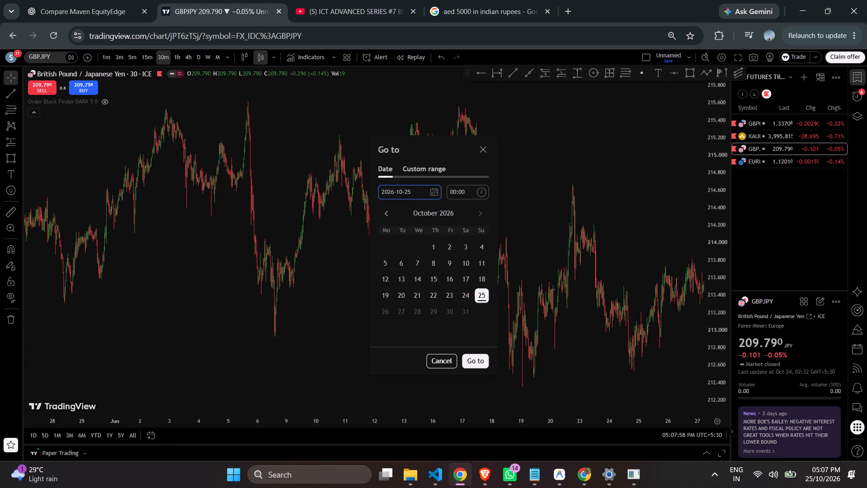
triple_click(386, 218)
double_click(386, 218)
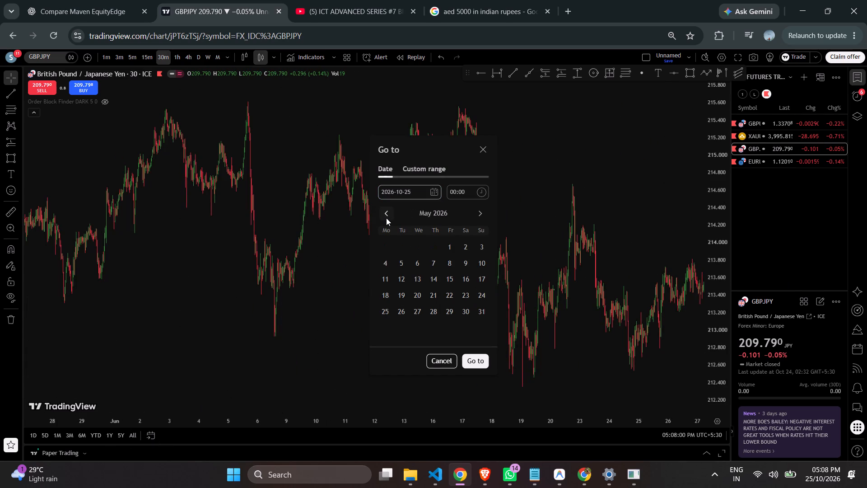
triple_click(386, 218)
left_click(432, 284)
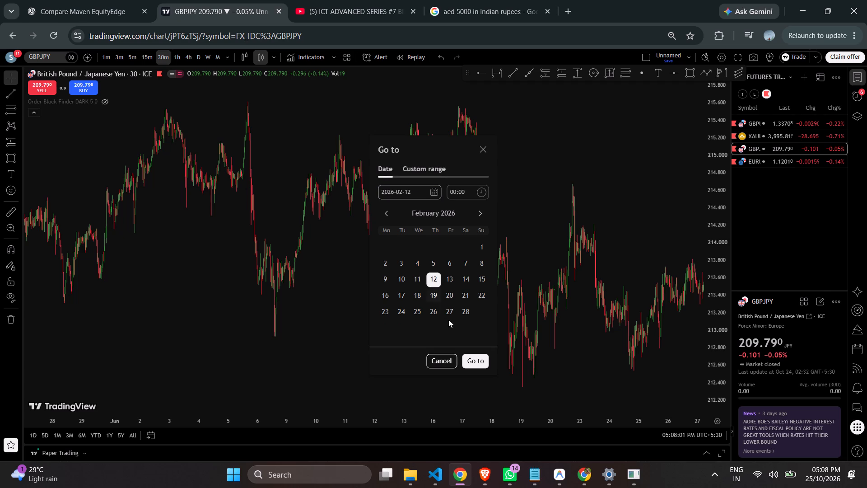
left_click(473, 361)
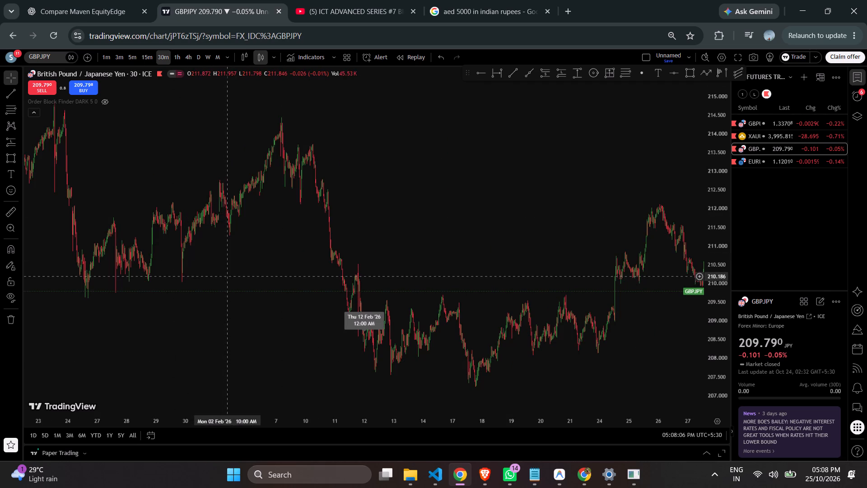
Draw a near-horizontal trendline at about 213.25 to 213.27 beneath the 10 Feb swing high, from 4:00 AM to 7:00 AM.
scroll(227, 277, "up", 5)
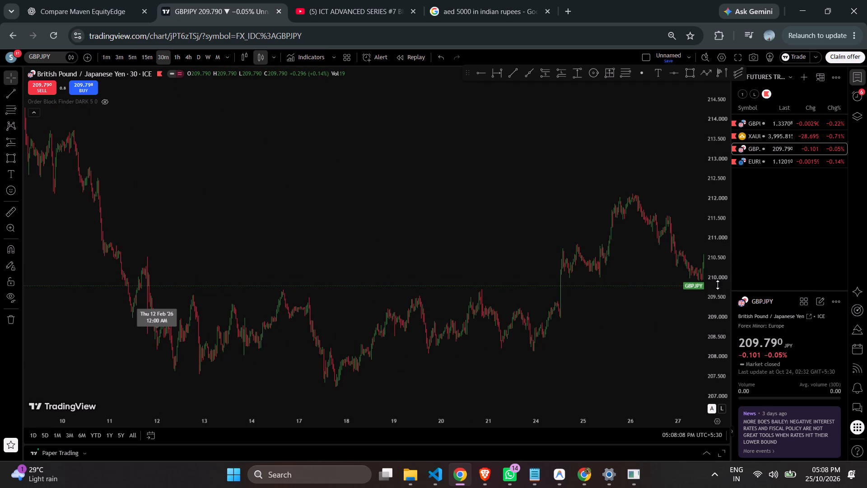
left_click_drag(718, 285, 697, 94)
scroll(291, 220, "up", 4)
left_click_drag(225, 213, 785, 241)
left_click_drag(230, 200, 488, 389)
scroll(317, 259, "up", 5)
scroll(251, 210, "up", 5)
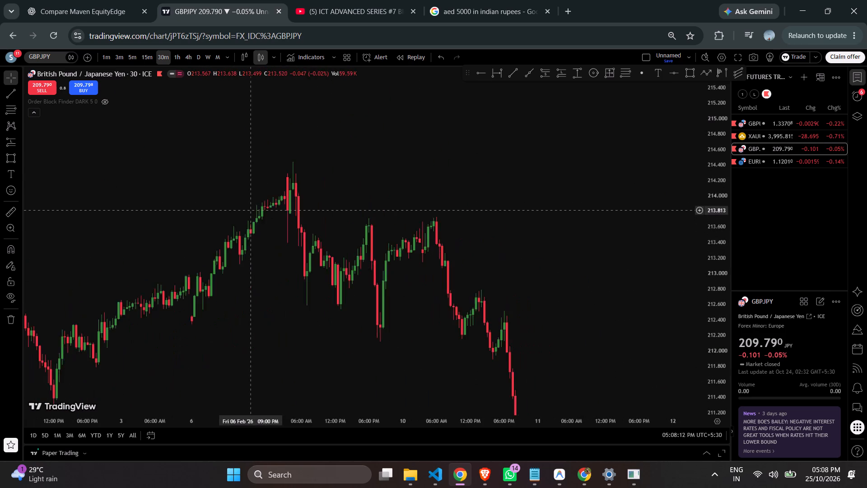
scroll(251, 210, "up", 2)
left_click_drag(257, 180, 449, 174)
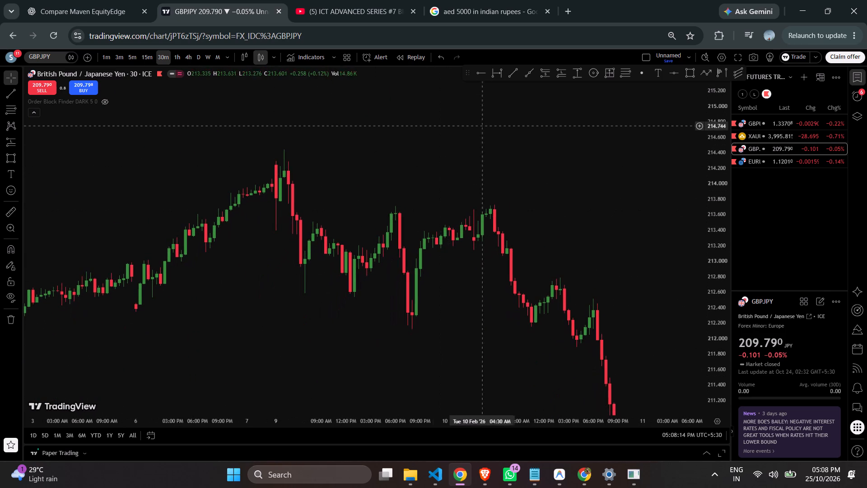
scroll(487, 125, "up", 3)
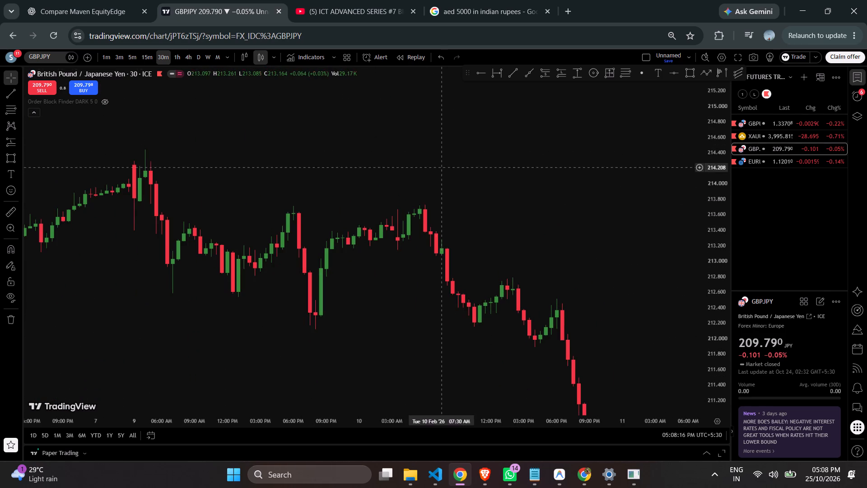
left_click_drag(723, 225, 732, 61)
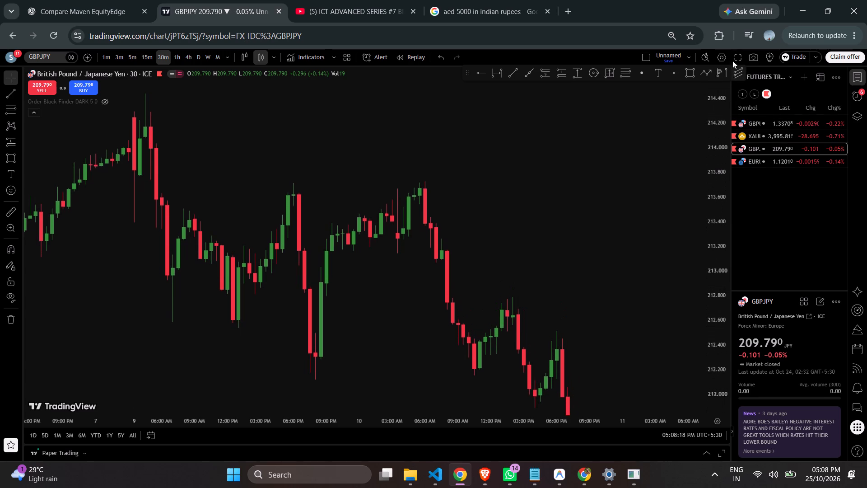
left_click_drag(732, 61, 732, 58)
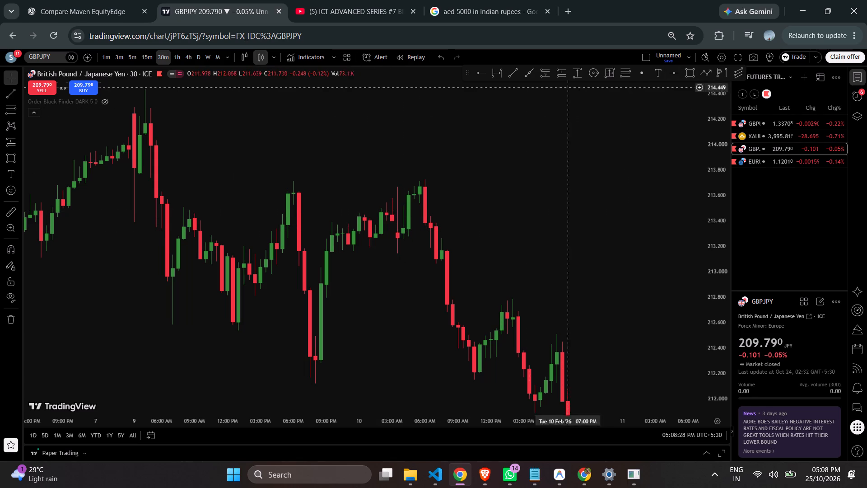
left_click(511, 75)
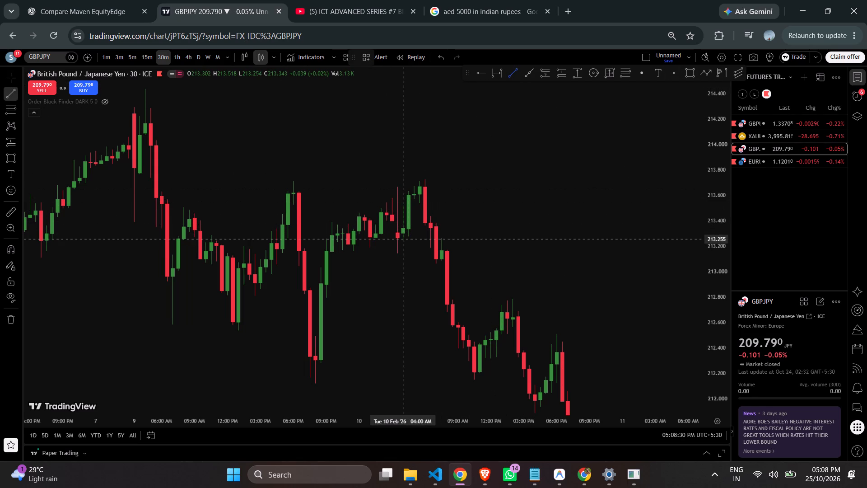
left_click(402, 239)
left_click(433, 238)
scroll(527, 155, "up", 3)
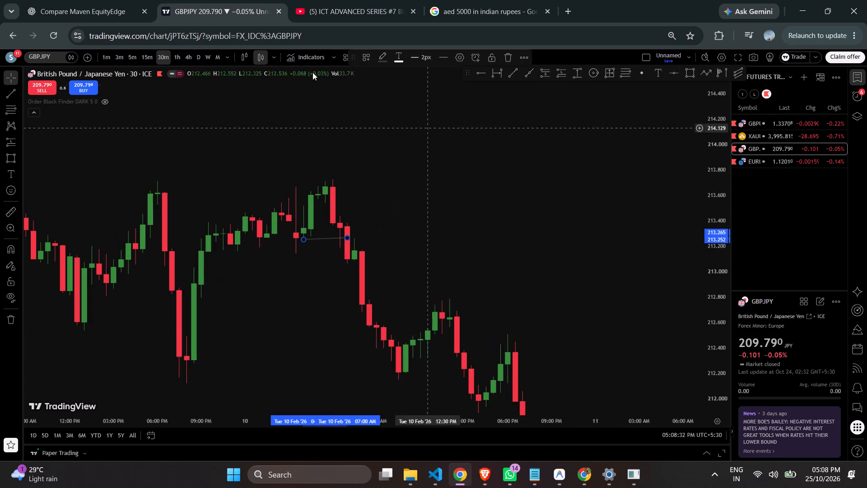
Switch GBPJPY to the 15-minute timeframe and reset the chart view.
left_click(144, 56)
scroll(335, 139, "down", 1)
scroll(335, 140, "up", 1)
scroll(339, 142, "down", 2)
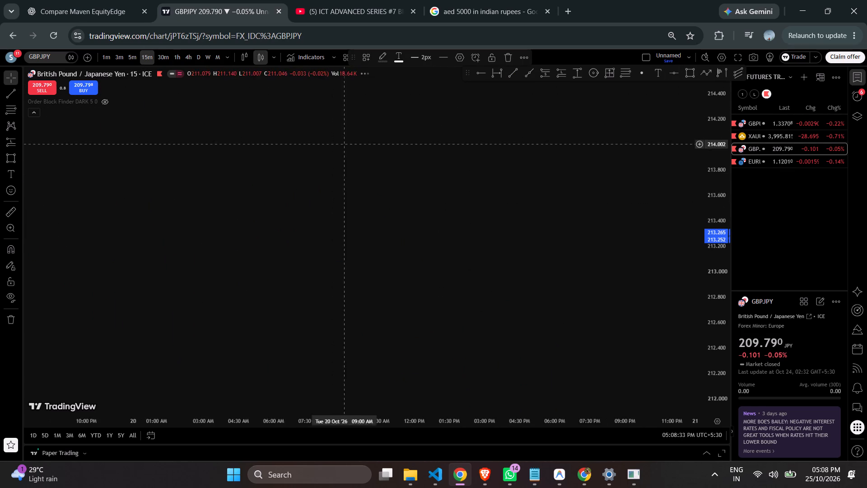
left_click_drag(209, 119, 821, 134)
left_click_drag(329, 154, 727, 152)
left_click_drag(219, 166, 568, 216)
right_click(367, 211)
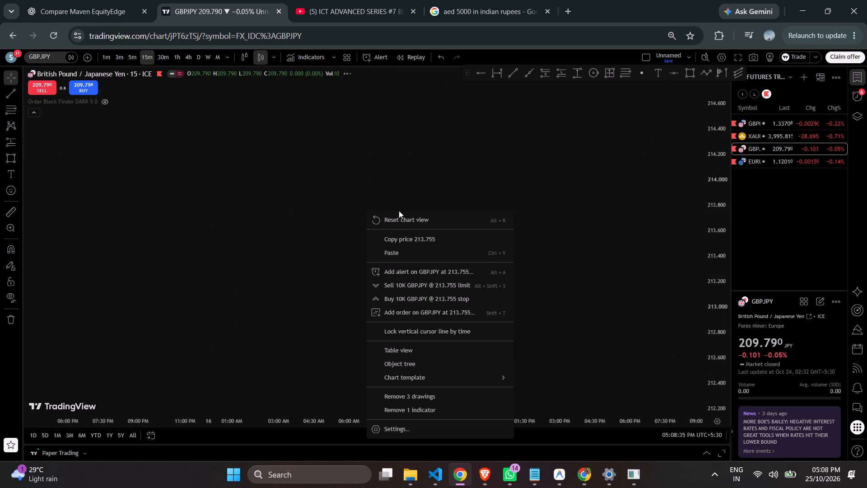
left_click(406, 220)
Examine the 15-minute price history from October back to early September 2026.
left_click_drag(293, 157, 866, 207)
left_click_drag(92, 202, 866, 130)
left_click_drag(60, 196, 288, 195)
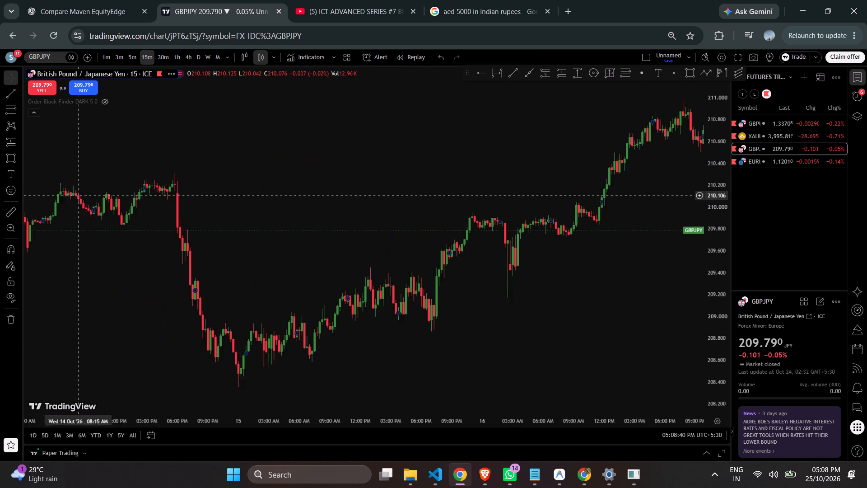
left_click_drag(288, 195, 744, 191)
left_click_drag(358, 221, 866, 200)
left_click_drag(404, 196, 861, 200)
left_click_drag(224, 237, 862, 256)
left_click_drag(264, 242, 729, 253)
left_click_drag(240, 220, 777, 231)
left_click_drag(209, 175, 645, 193)
left_click_drag(122, 172, 771, 221)
left_click_drag(199, 190, 434, 229)
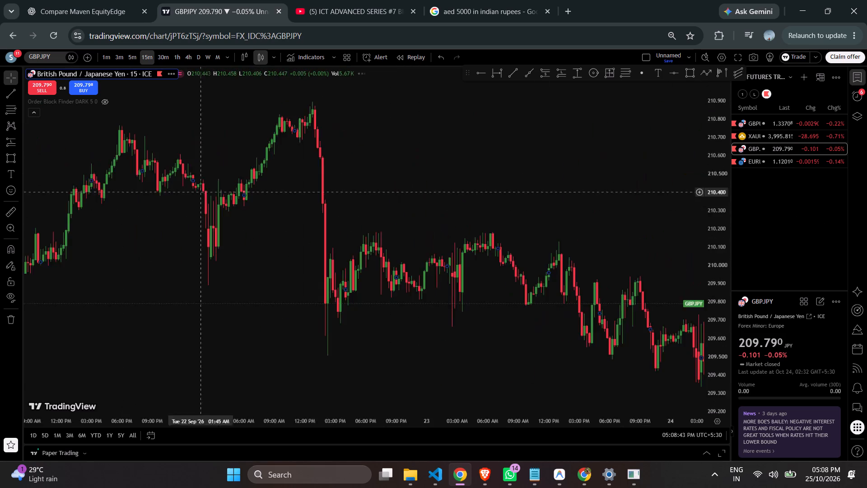
left_click_drag(434, 229, 622, 233)
left_click_drag(63, 208, 656, 274)
left_click_drag(98, 236, 686, 263)
left_click_drag(50, 228, 632, 277)
left_click_drag(126, 249, 635, 294)
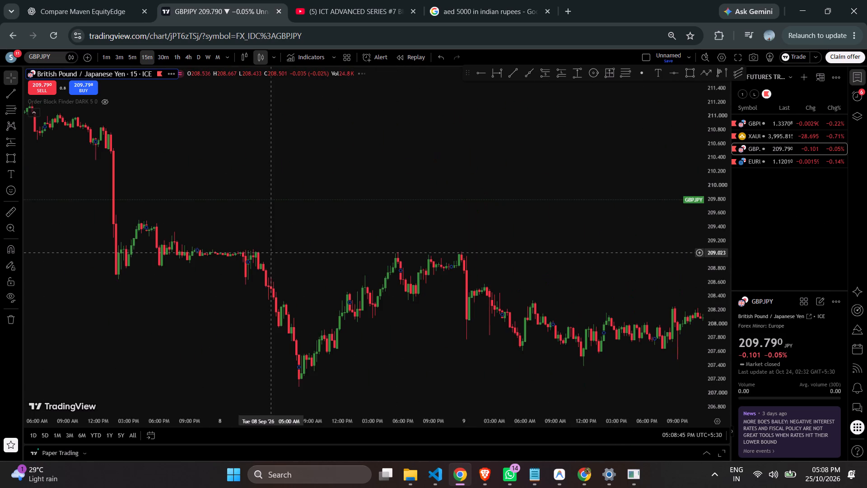
Examine the 15-minute candles around the 8 to 9 Sep swing highs and the following drop.
scroll(282, 245, "up", 9)
left_click_drag(252, 166, 639, 277)
scroll(567, 248, "down", 1)
scroll(567, 248, "up", 1)
scroll(567, 248, "down", 1)
scroll(567, 249, "up", 7)
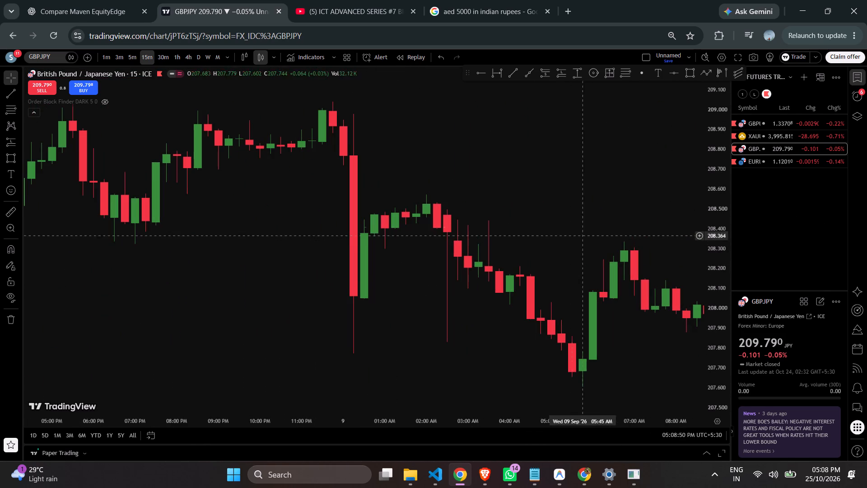
scroll(498, 215, "down", 2)
scroll(501, 224, "up", 1)
scroll(501, 224, "down", 3)
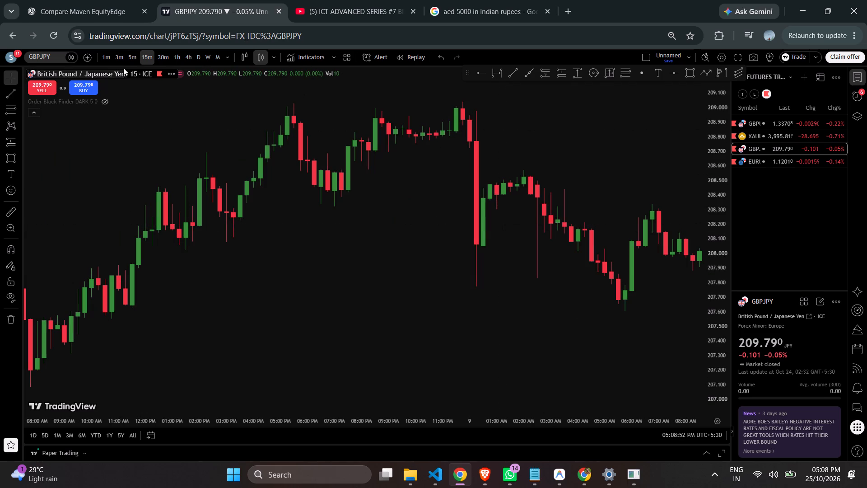
Switch GBPJPY to the 5-minute timeframe and examine the price history from 23 Oct back past 21 Oct.
left_click(129, 53)
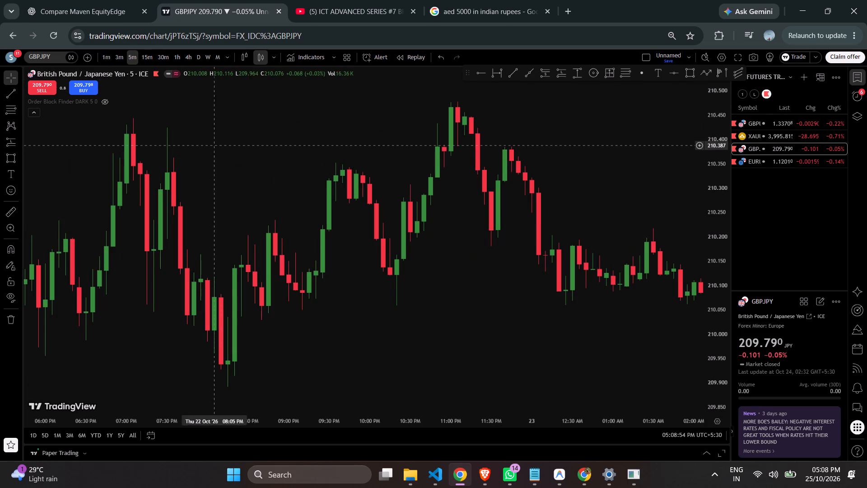
scroll(218, 145, "up", 3)
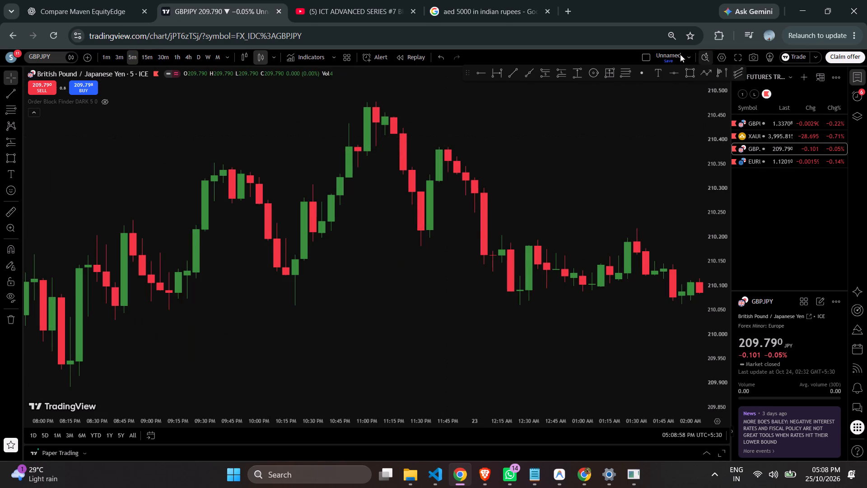
left_click_drag(441, 145, 778, 122)
left_click_drag(235, 180, 723, 202)
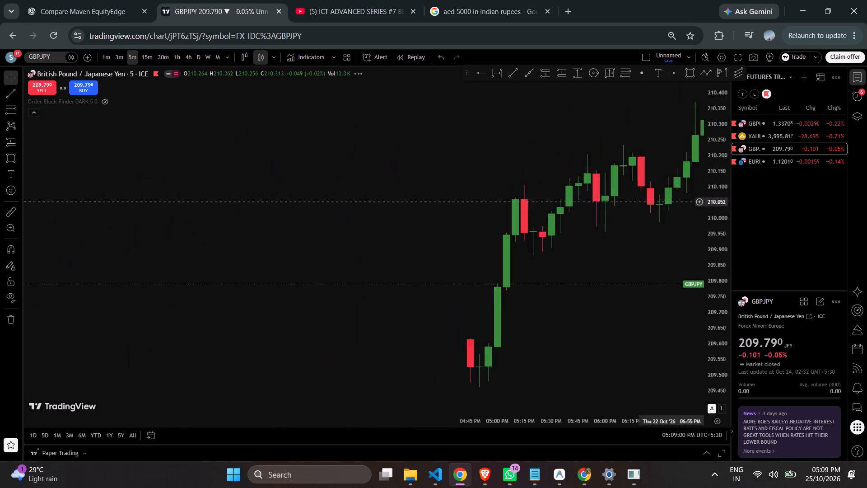
left_click_drag(214, 210, 586, 253)
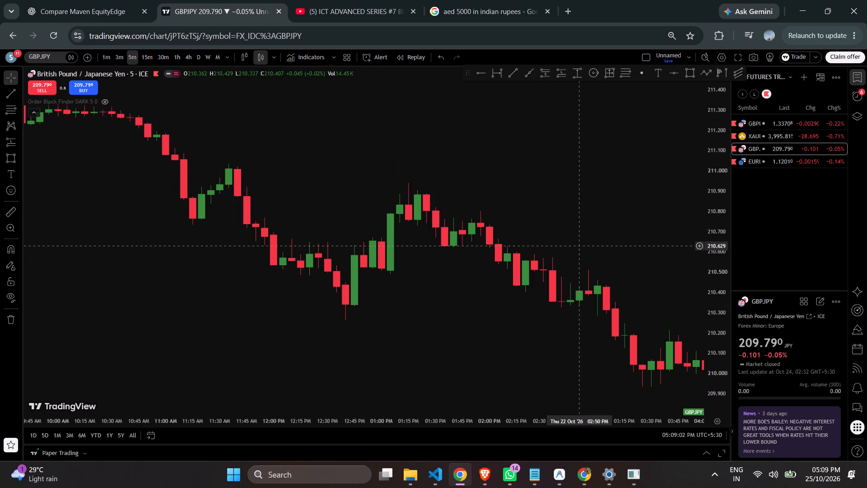
left_click_drag(261, 171, 738, 221)
left_click_drag(227, 228, 866, 279)
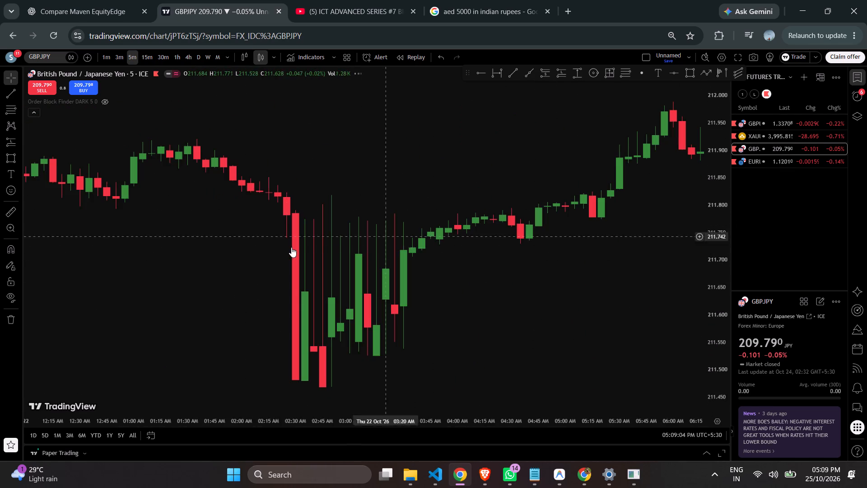
left_click_drag(221, 244, 733, 286)
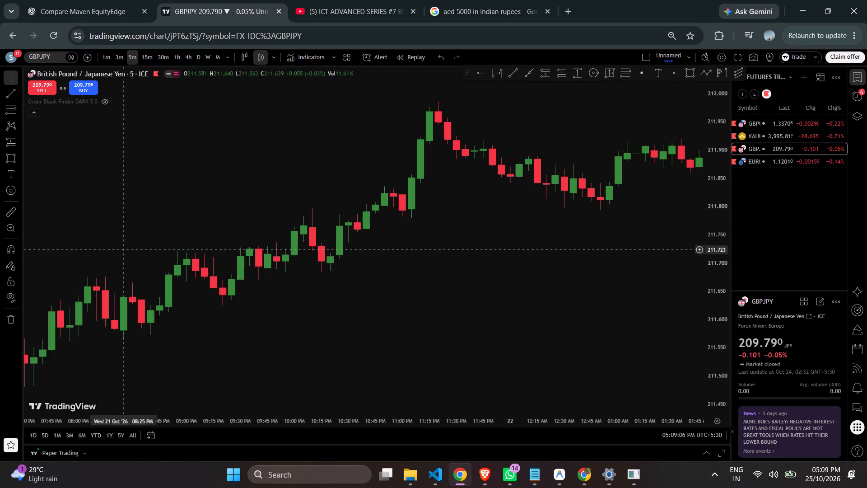
left_click_drag(88, 219, 775, 291)
left_click_drag(229, 273, 533, 315)
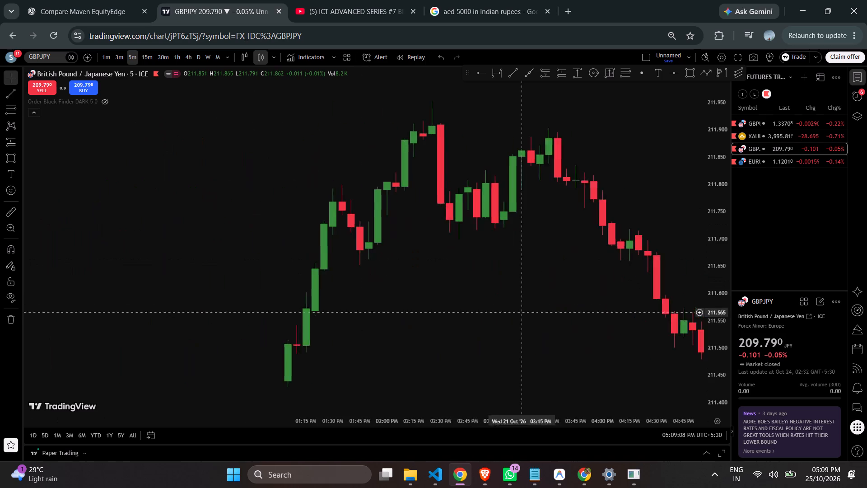
left_click_drag(533, 315, 576, 320)
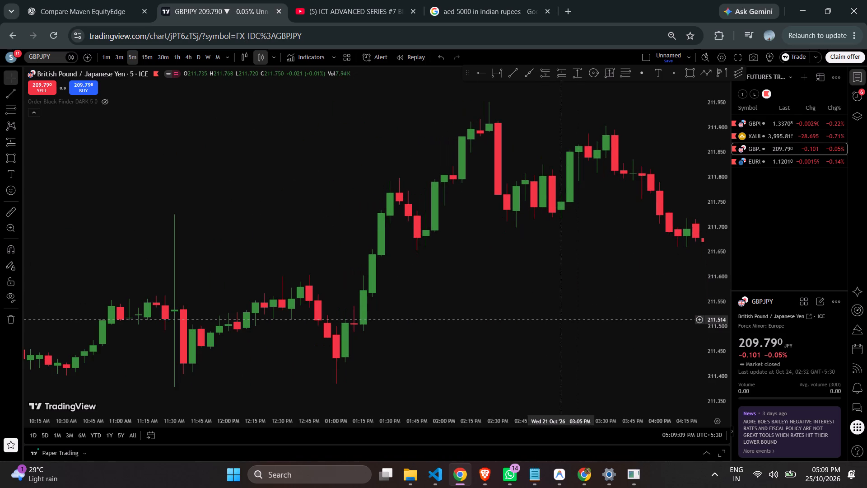
left_click_drag(118, 175, 866, 248)
left_click_drag(272, 258, 473, 267)
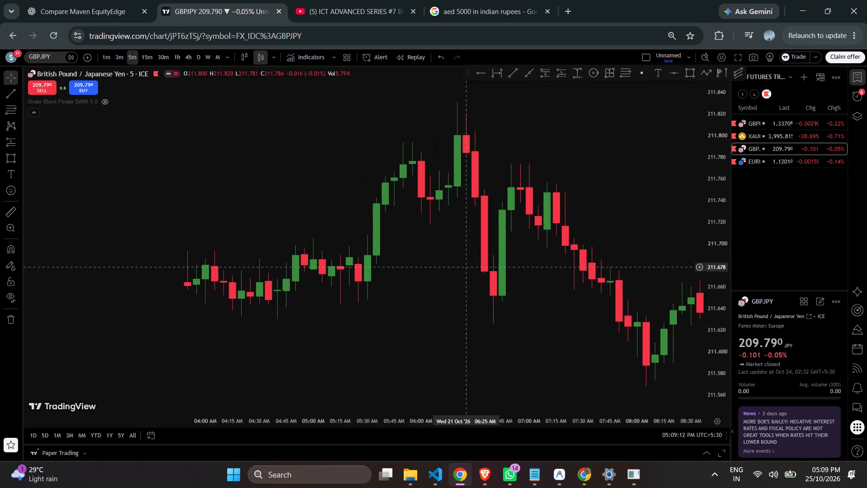
left_click_drag(473, 267, 475, 267)
left_click_drag(311, 266, 866, 307)
left_click_drag(275, 245, 866, 281)
left_click_drag(209, 234, 672, 224)
left_click_drag(200, 186, 705, 195)
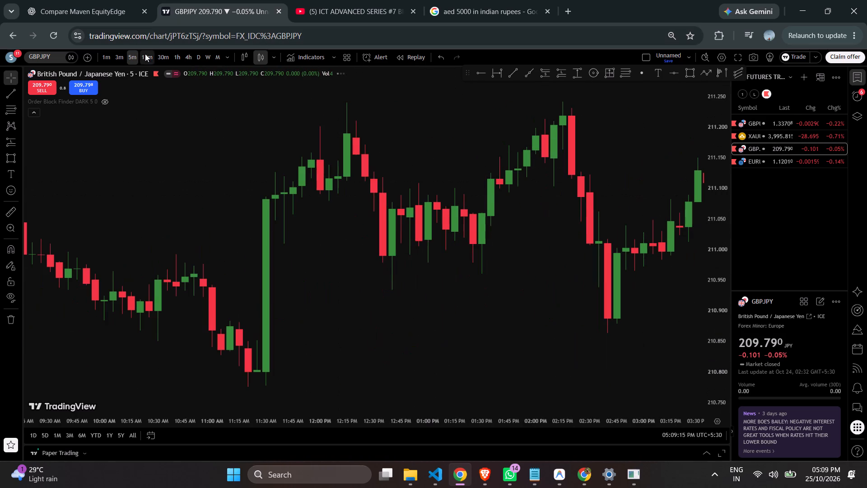
Switch to the 30-minute timeframe and examine the price history from October back to 25 Sep.
left_click(162, 56)
left_click_drag(176, 143, 800, 155)
left_click_drag(205, 129, 830, 234)
left_click_drag(312, 218, 681, 267)
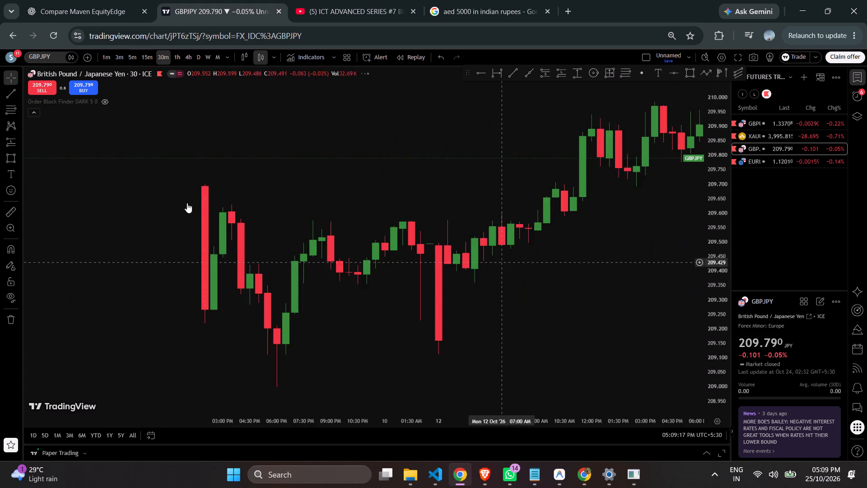
left_click_drag(241, 223, 833, 291)
left_click_drag(357, 231, 788, 277)
left_click_drag(359, 230, 761, 272)
left_click_drag(305, 199, 764, 279)
left_click_drag(360, 200, 801, 262)
left_click_drag(341, 219, 759, 273)
left_click_drag(248, 203, 429, 253)
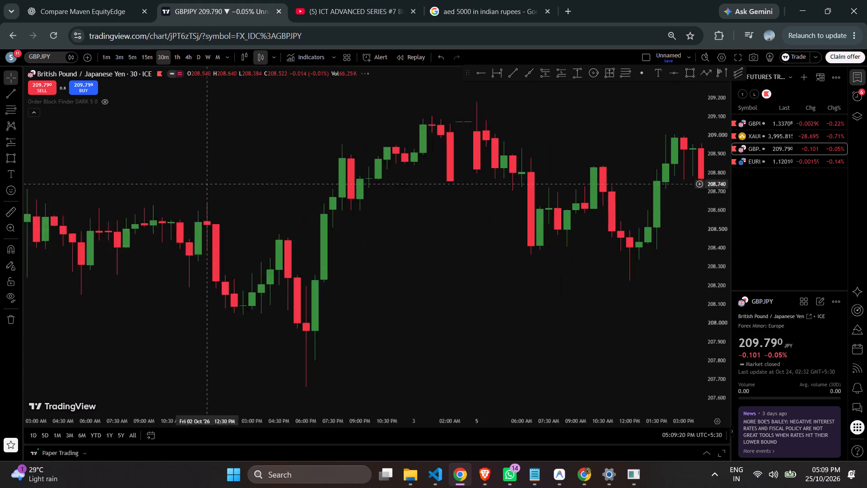
left_click_drag(429, 253, 815, 314)
left_click_drag(202, 206, 792, 306)
left_click_drag(292, 223, 866, 311)
left_click_drag(277, 211, 858, 311)
left_click_drag(317, 187, 781, 289)
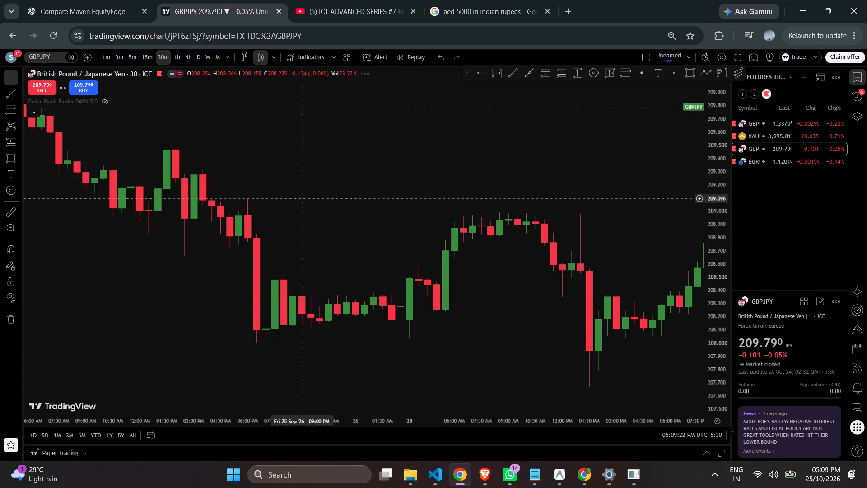
Examine the 30-minute price history from 25 Sep back to 1 Sep.
left_click_drag(180, 196, 776, 281)
left_click_drag(270, 199, 865, 331)
left_click_drag(247, 201, 866, 319)
left_click_drag(148, 174, 785, 285)
left_click_drag(247, 160, 676, 246)
left_click_drag(345, 183, 861, 258)
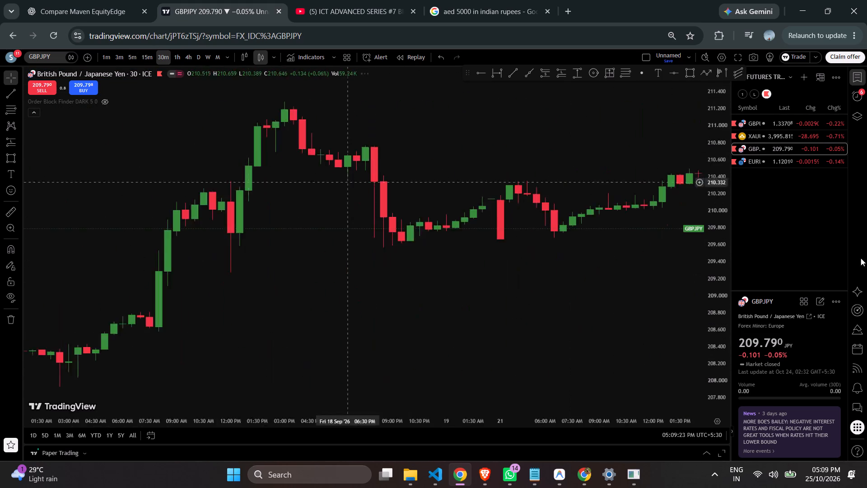
left_click_drag(861, 258, 803, 246)
left_click_drag(352, 127, 704, 197)
left_click_drag(237, 186, 845, 284)
left_click_drag(116, 176, 848, 359)
left_click_drag(129, 223, 821, 337)
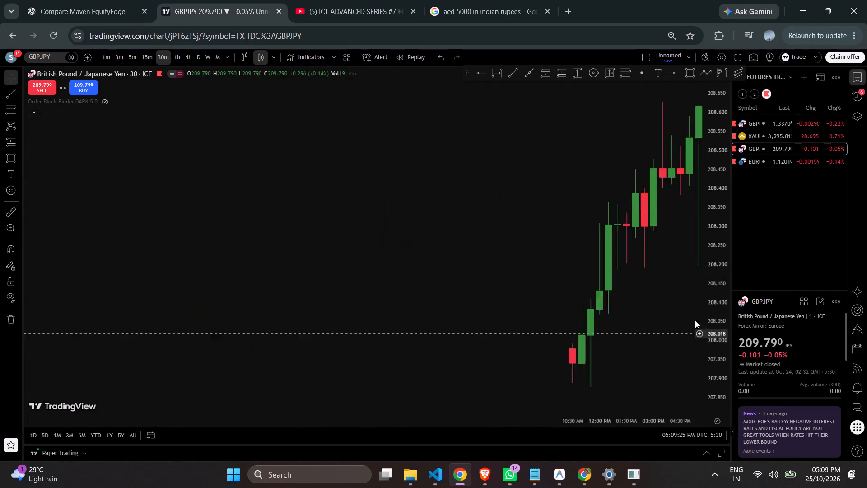
left_click_drag(234, 222, 866, 314)
left_click_drag(156, 205, 818, 324)
left_click_drag(259, 237, 866, 333)
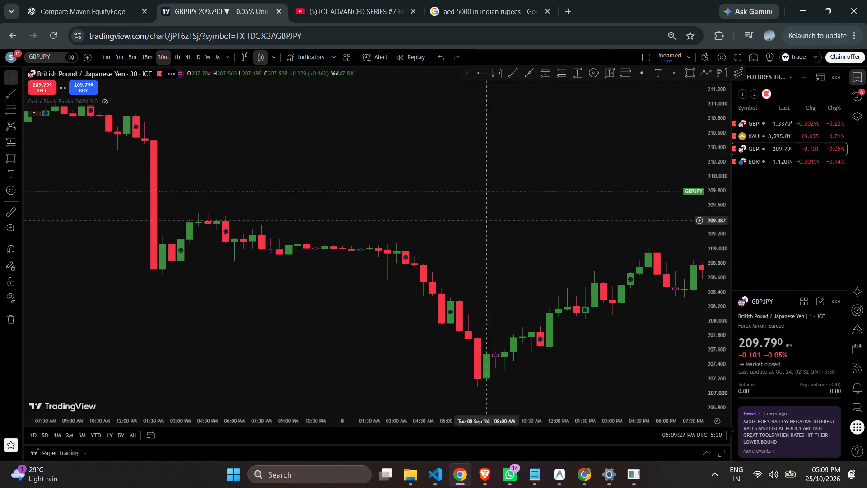
left_click_drag(299, 157, 866, 190)
left_click_drag(245, 247, 866, 341)
left_click_drag(84, 264, 866, 376)
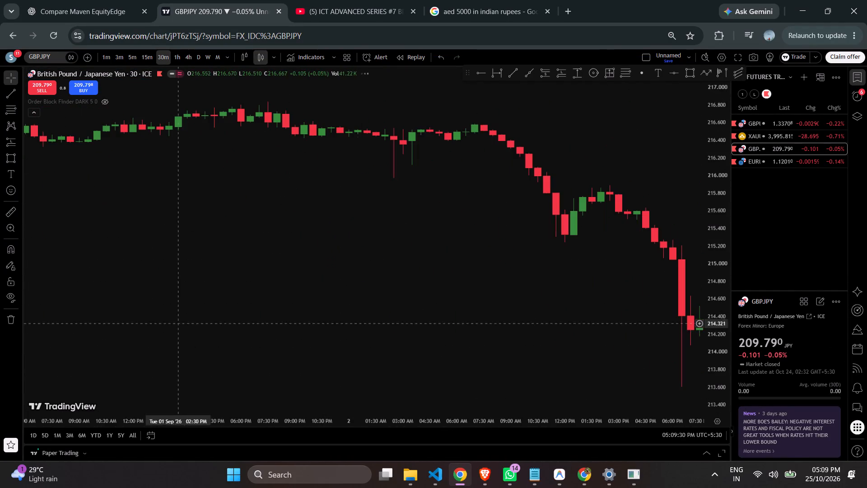
Examine the 30-minute price swings between 25 Aug and 1 Sep.
left_click_drag(156, 330, 866, 423)
left_click_drag(475, 359, 866, 427)
left_click_drag(290, 379, 866, 414)
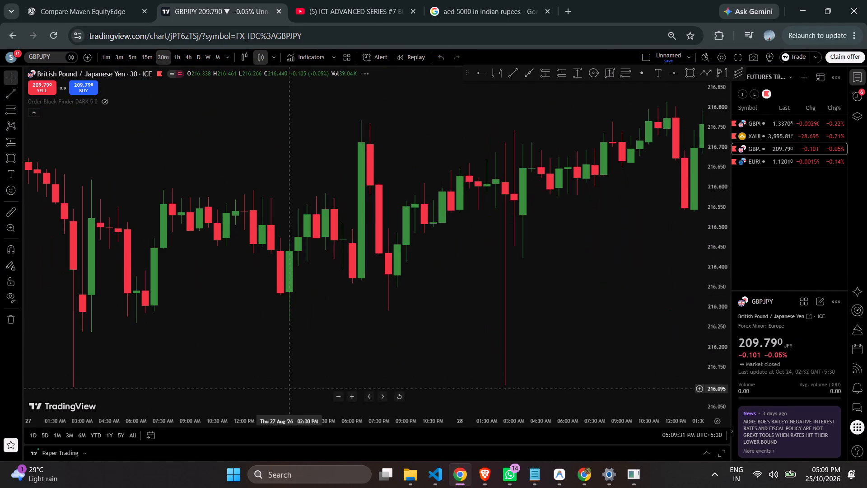
left_click_drag(250, 335, 836, 419)
scroll(495, 300, "down", 3)
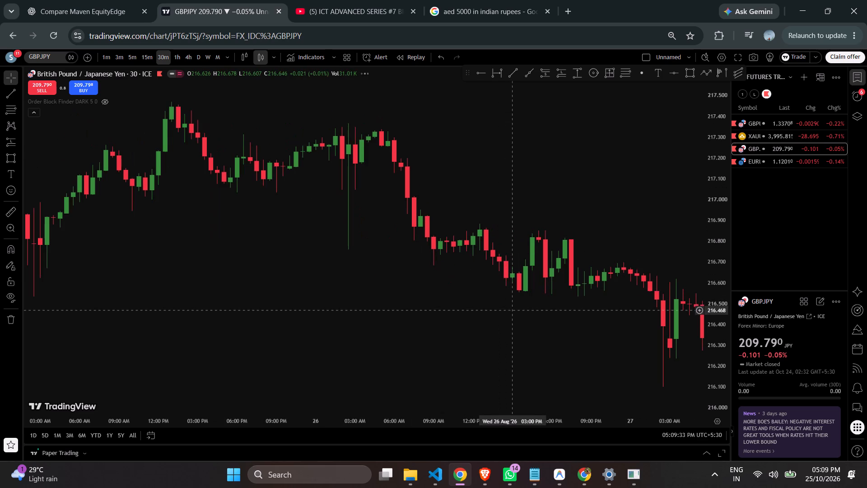
scroll(510, 335, "down", 2)
scroll(549, 350, "down", 8)
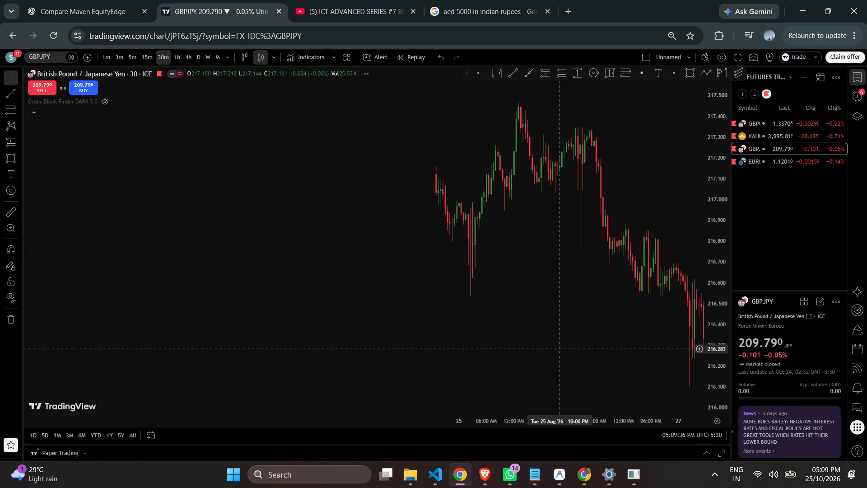
left_click_drag(610, 319, 183, 301)
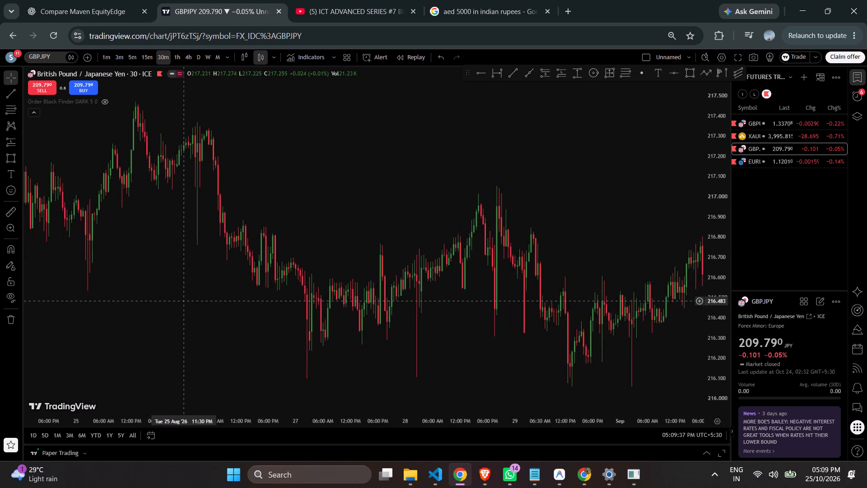
Examine the 30-minute candles around the 31 Aug drop, its swing low and the rise through 1 Sep.
scroll(392, 329, "up", 9)
scroll(520, 346, "up", 2)
scroll(524, 346, "down", 1)
left_click_drag(532, 347, 512, 340)
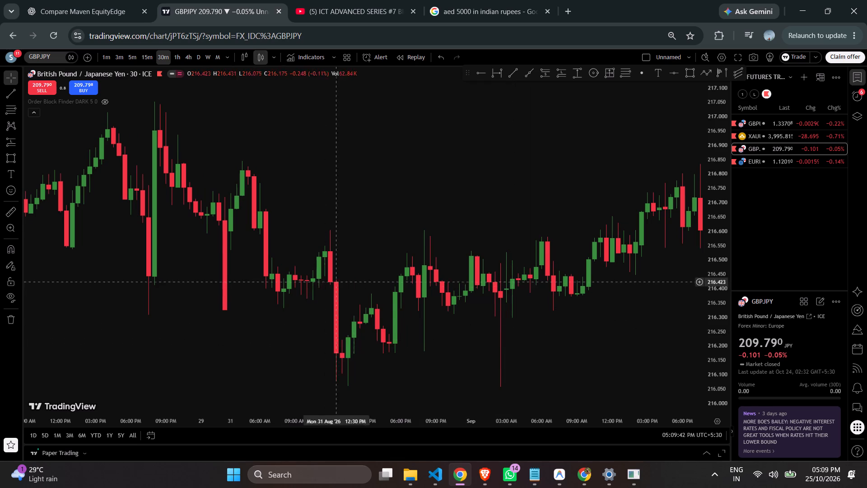
scroll(365, 309, "up", 2)
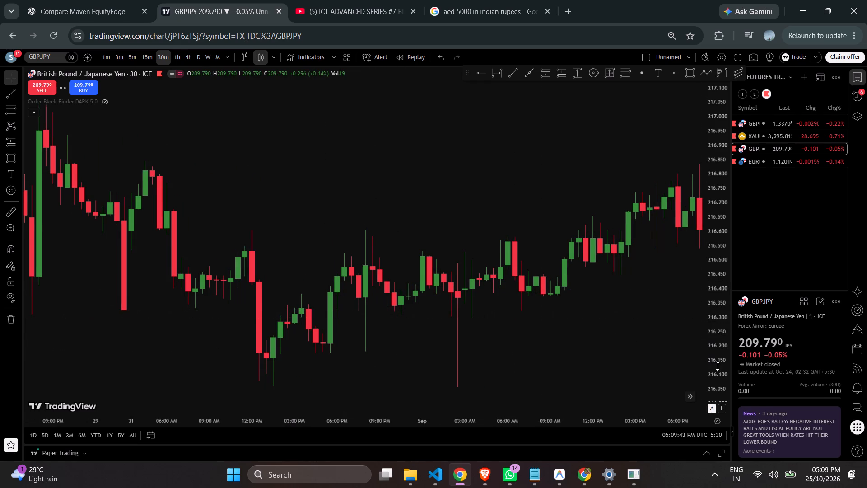
left_click_drag(718, 366, 717, 319)
left_click_drag(575, 373, 594, 300)
scroll(594, 300, "up", 3)
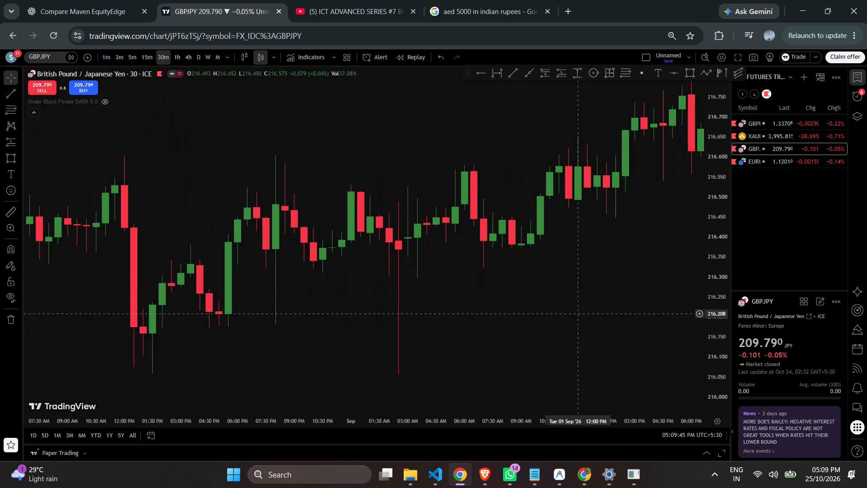
left_click_drag(528, 321, 650, 322)
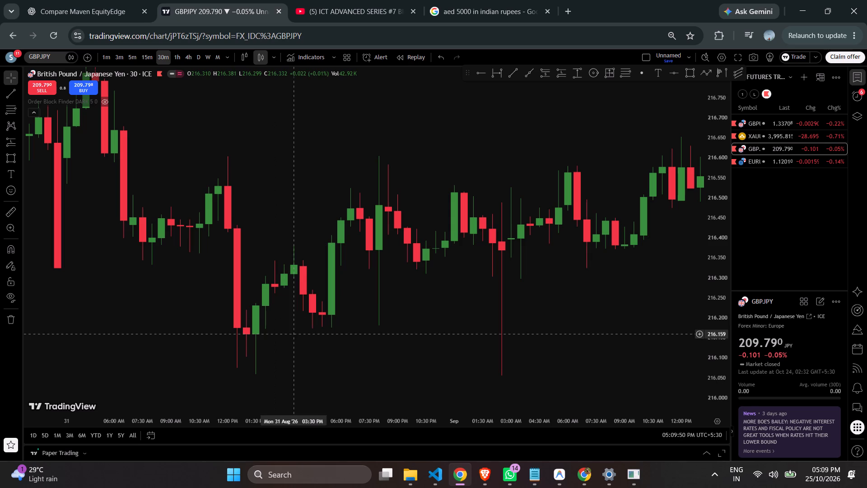
scroll(303, 213, "up", 1)
scroll(303, 211, "down", 1)
scroll(305, 221, "up", 1)
scroll(307, 223, "down", 3)
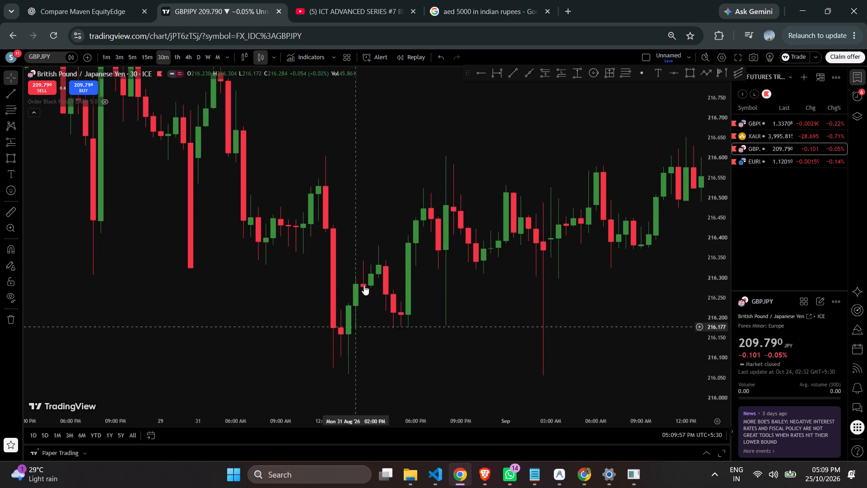
scroll(481, 324, "down", 2)
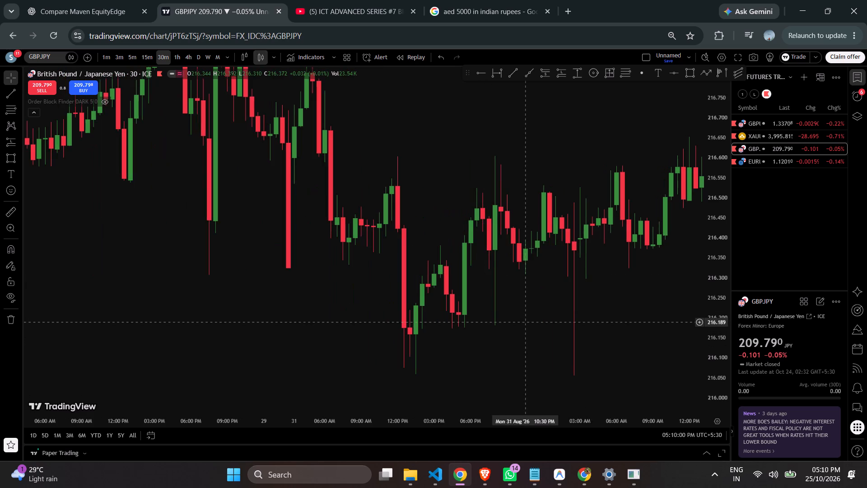
scroll(526, 325, "up", 1)
scroll(529, 327, "down", 3)
left_click_drag(543, 326, 330, 378)
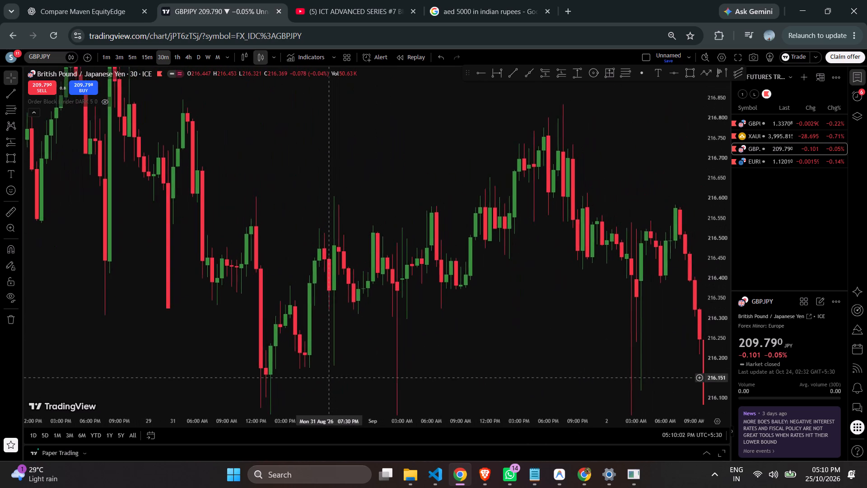
left_click_drag(330, 378, 328, 397)
scroll(354, 324, "down", 4)
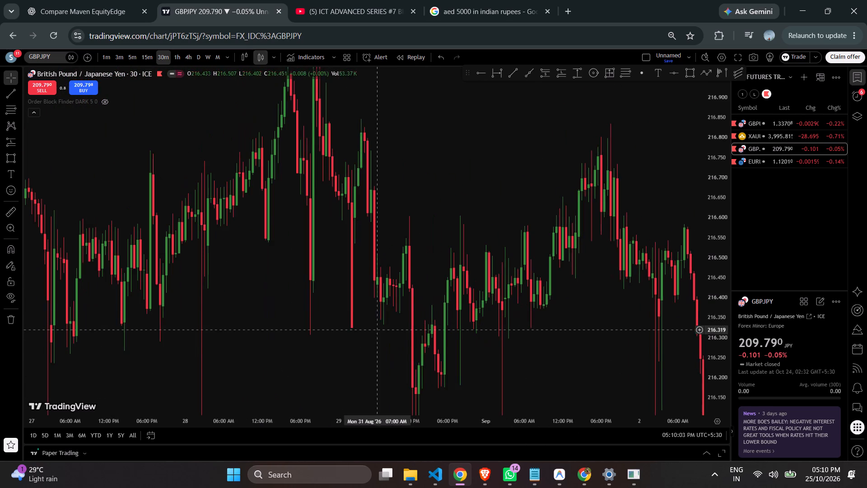
scroll(488, 347, "up", 4)
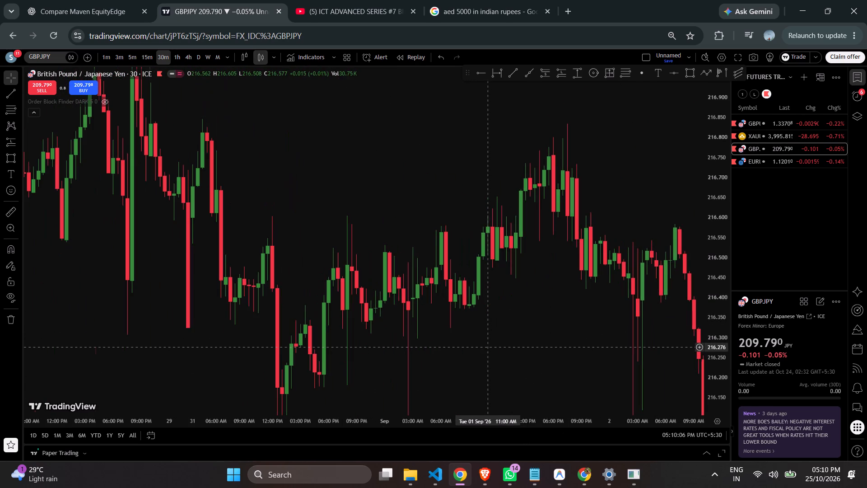
scroll(359, 332, "up", 1)
left_click_drag(388, 350, 589, 349)
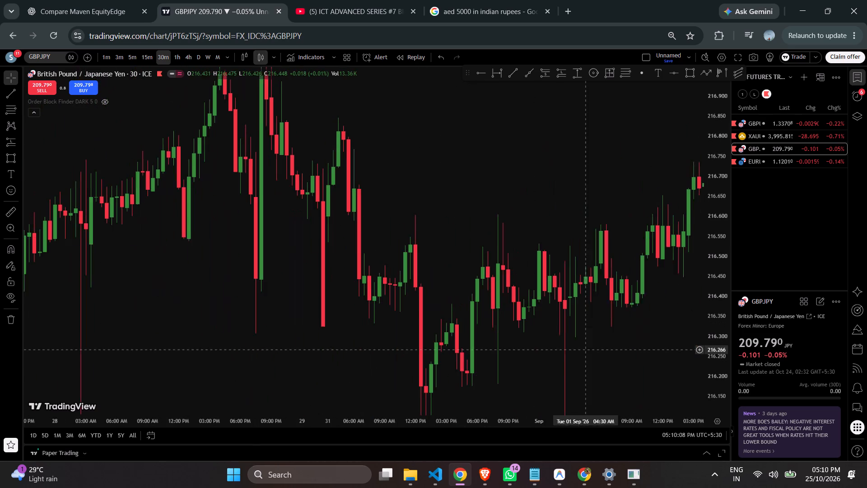
left_click_drag(589, 349, 592, 349)
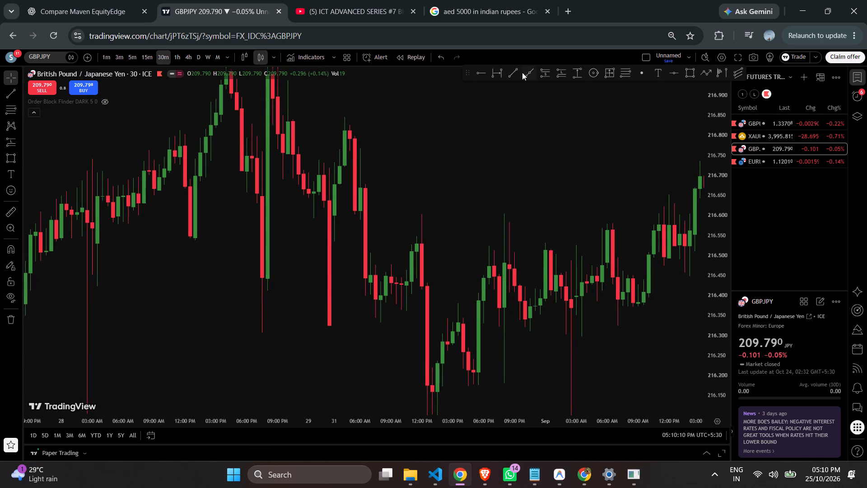
Draw a near-horizontal trendline at about 216.347 to 216.353 from the minor swing high after the 31 Aug low, 3:30 PM to 6:30 PM.
left_click(512, 70)
left_click(459, 317)
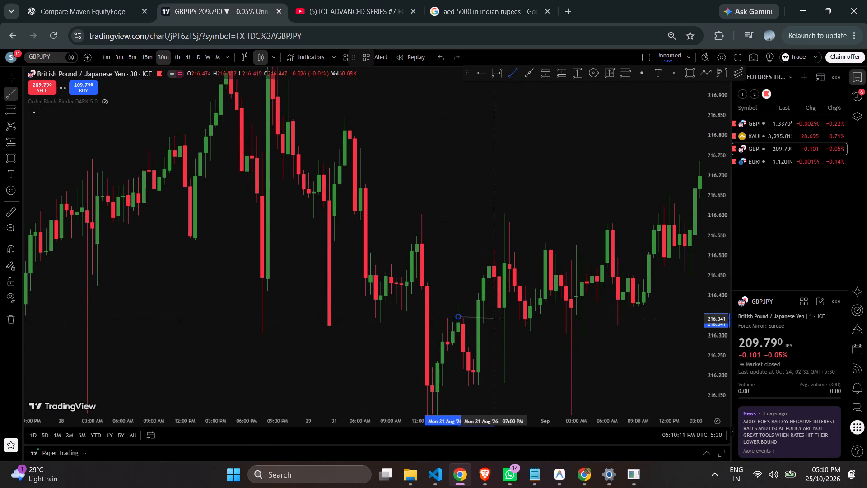
left_click(488, 314)
scroll(530, 335, "up", 3)
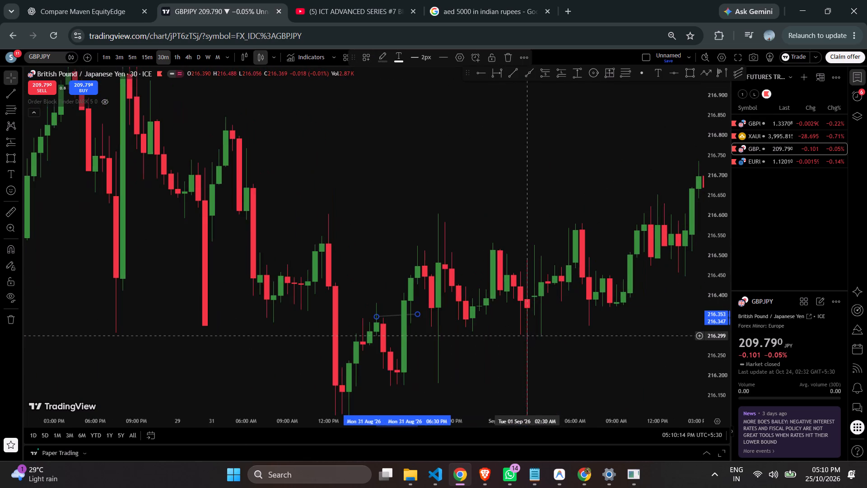
left_click_drag(513, 337, 483, 344)
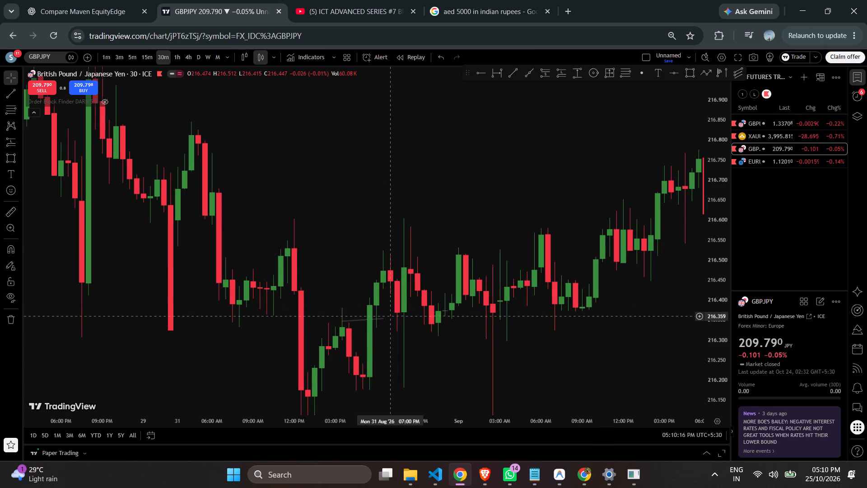
Level the trendline by setting its second end at about 216.347, 6:30 PM on 31 Aug.
left_click_drag(381, 317, 383, 321)
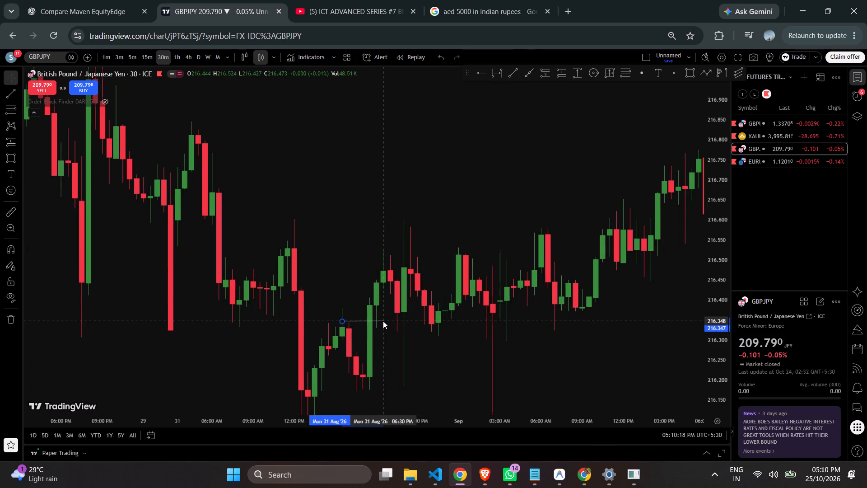
left_click_drag(383, 321, 383, 321)
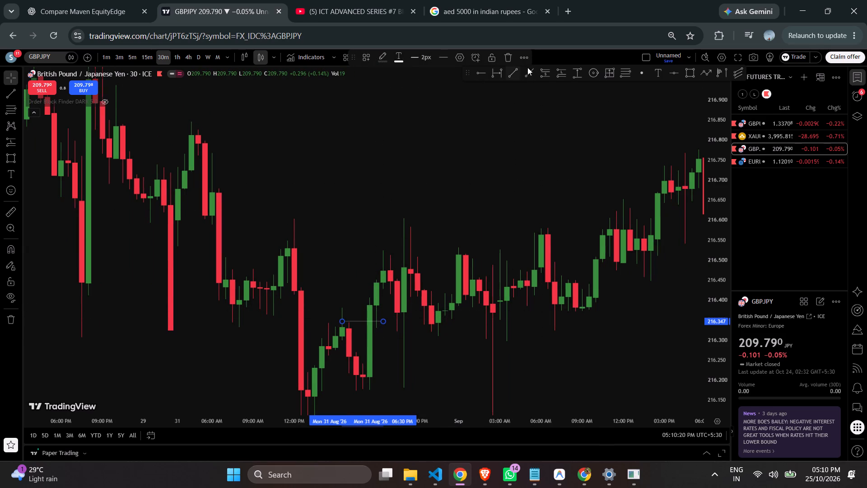
Draw a rectangle zone just below the trendline, about 216.342 to 216.238, from 31 Aug 4:30 PM to 2 Sep 2:30 AM.
left_click(693, 74)
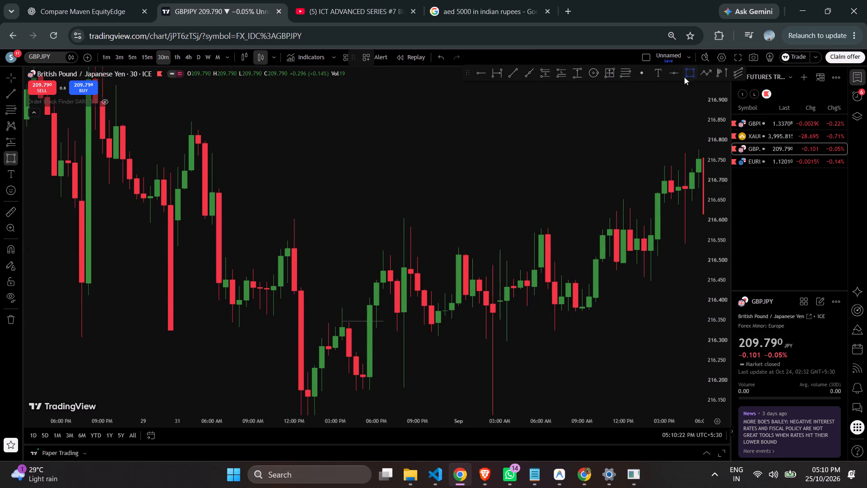
left_click_drag(372, 323, 372, 370)
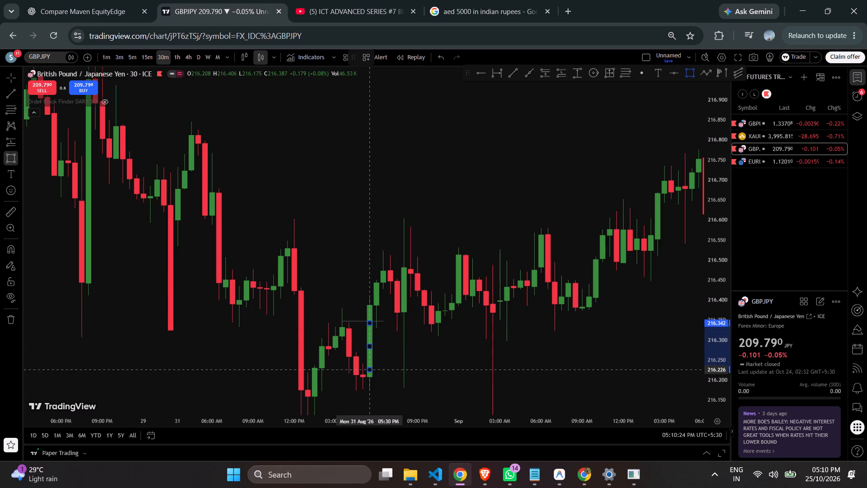
left_click_drag(372, 370, 718, 370)
left_click(714, 370)
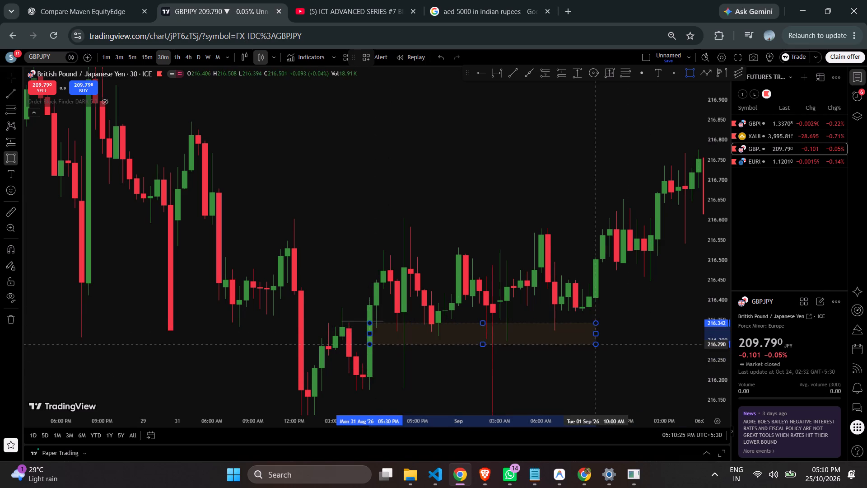
left_click(648, 365)
left_click_drag(370, 342, 357, 342)
left_click_drag(647, 279, 602, 281)
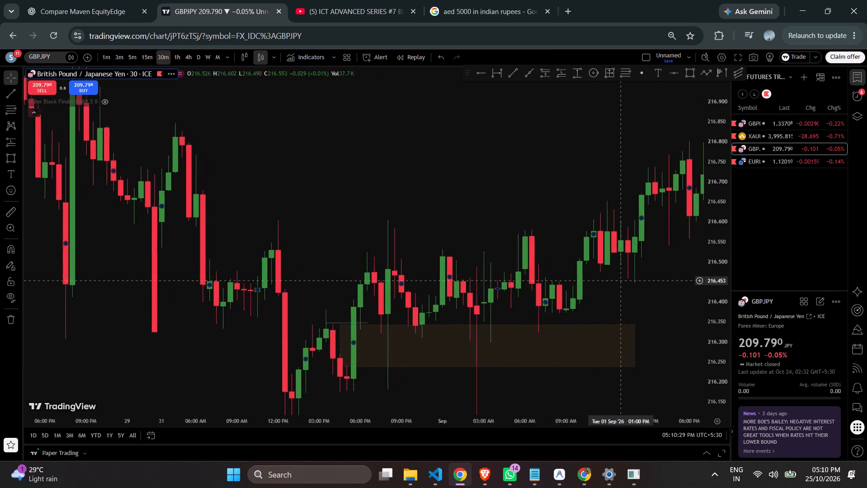
left_click_drag(602, 281, 330, 253)
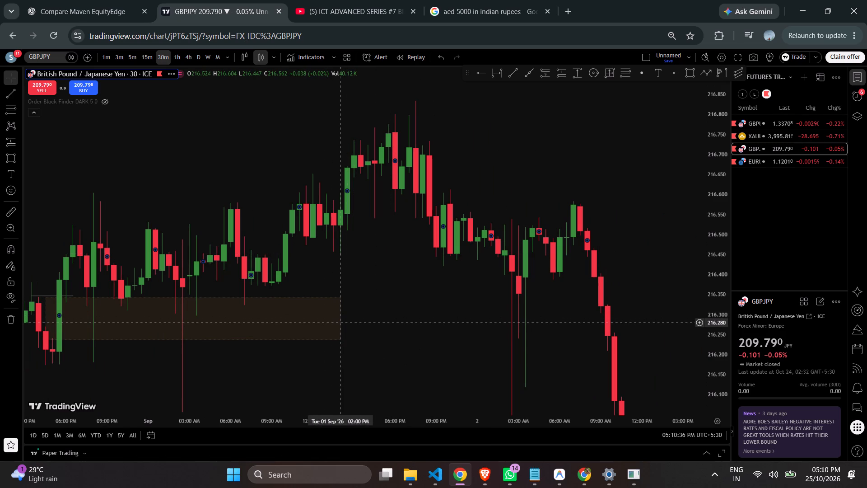
left_click_drag(341, 322, 515, 322)
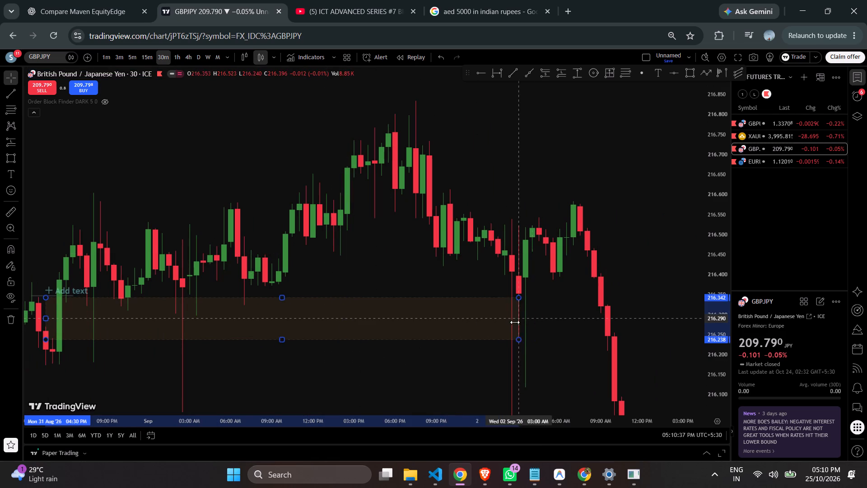
left_click_drag(515, 322, 513, 322)
Examine the 30-minute price action around the new zone, from the 31 Aug swing low through early 2 Sep.
scroll(303, 174, "down", 8)
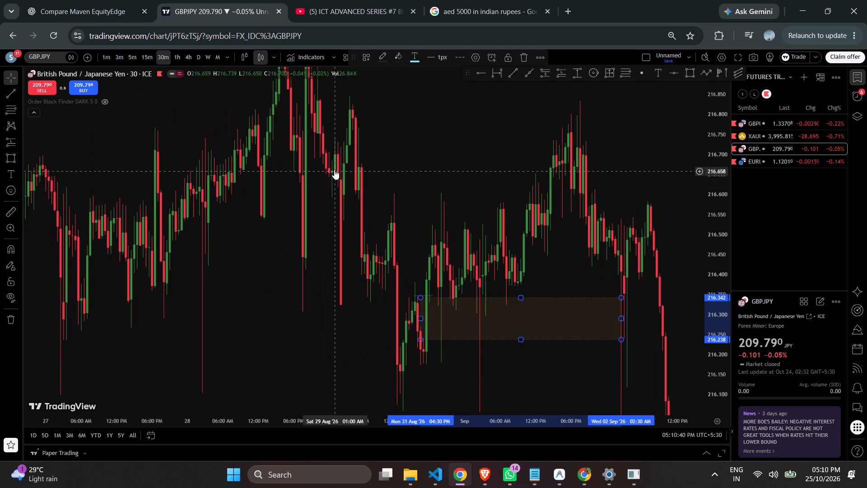
scroll(334, 168, "up", 8)
left_click_drag(256, 127, 378, 137)
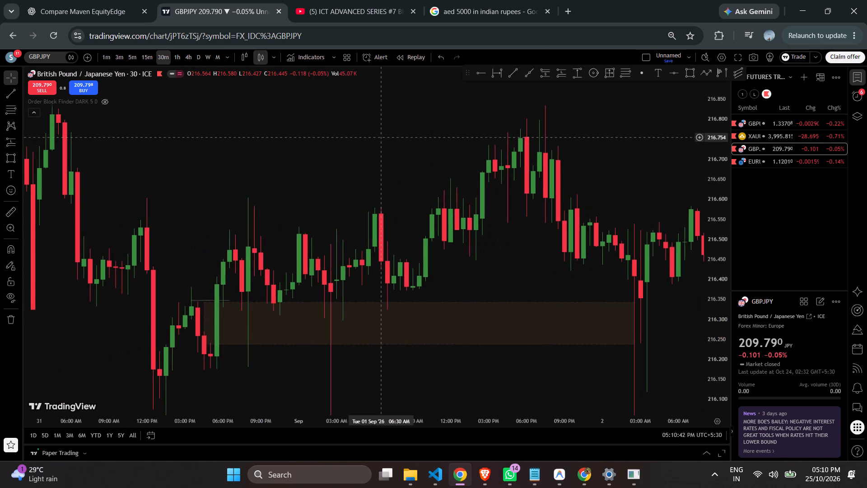
left_click_drag(378, 137, 370, 113)
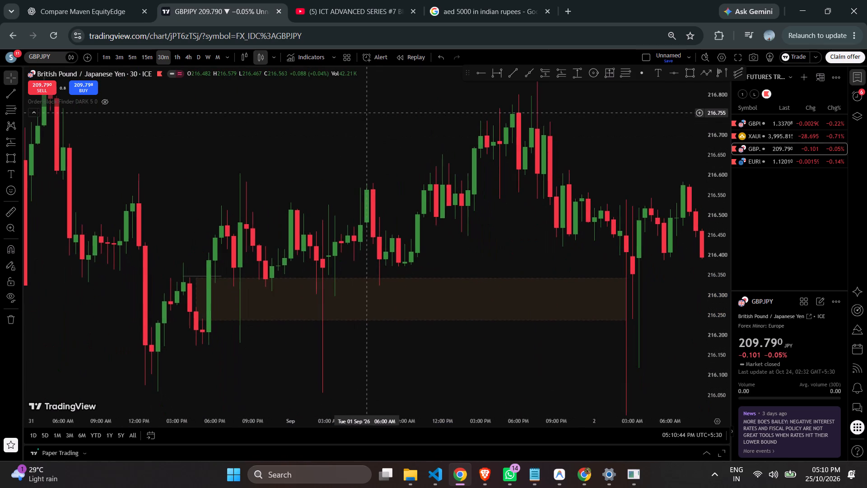
scroll(369, 114, "down", 2)
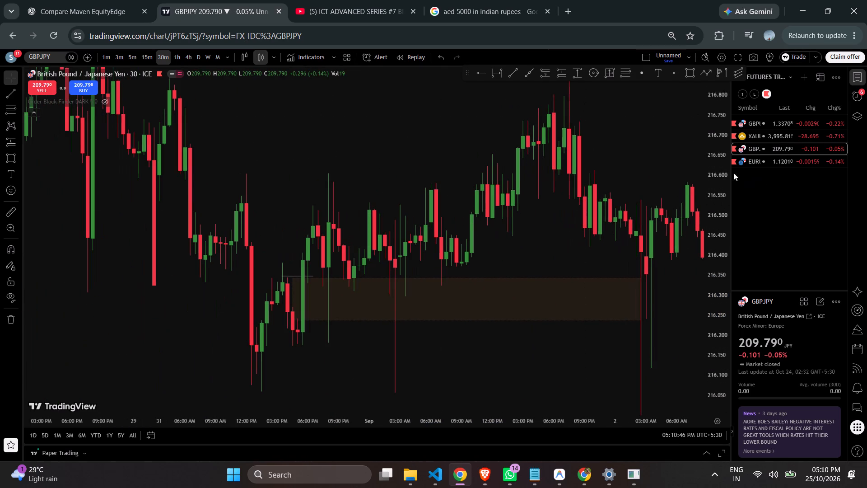
left_click_drag(706, 145, 689, 276)
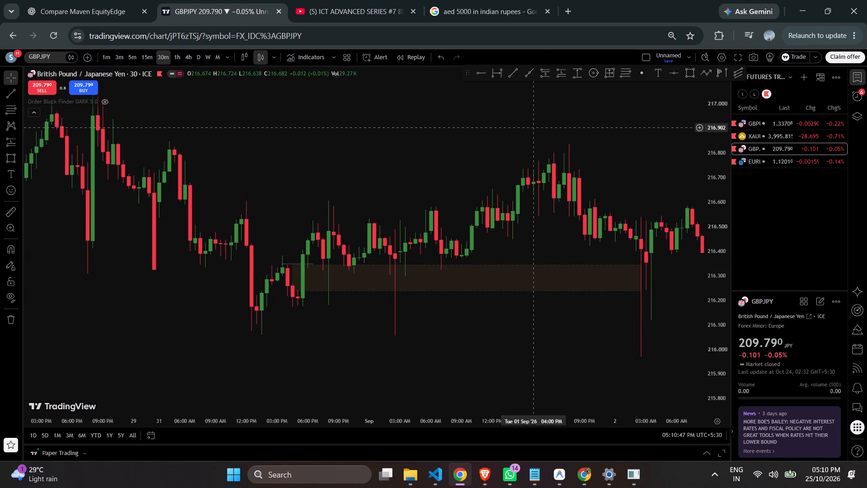
scroll(470, 308, "up", 1)
scroll(470, 312, "down", 1)
scroll(462, 310, "up", 2)
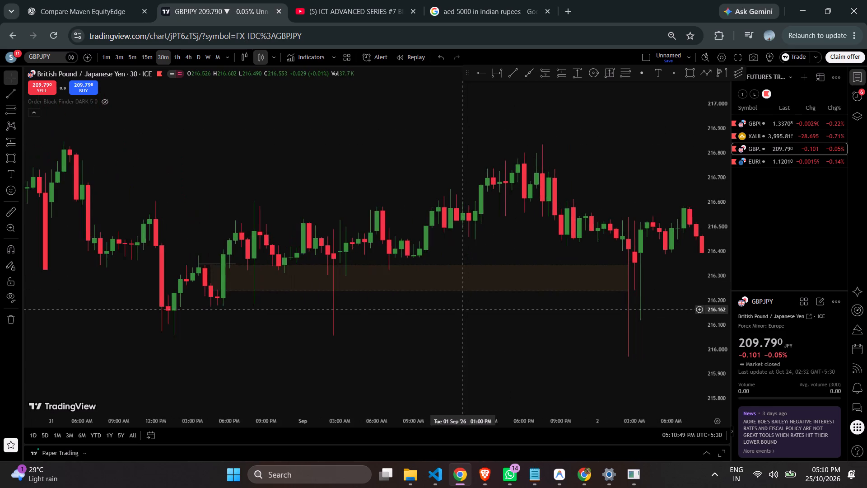
left_click_drag(462, 315, 576, 352)
left_click_drag(712, 297, 715, 229)
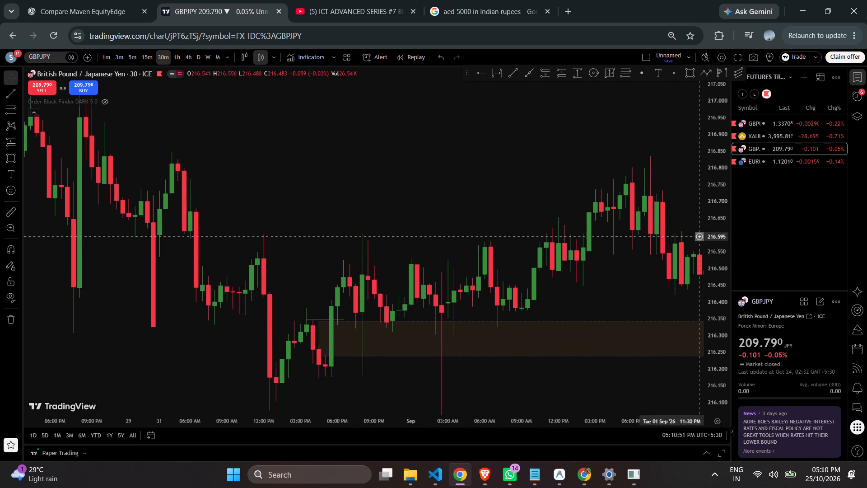
left_click_drag(557, 371, 534, 316)
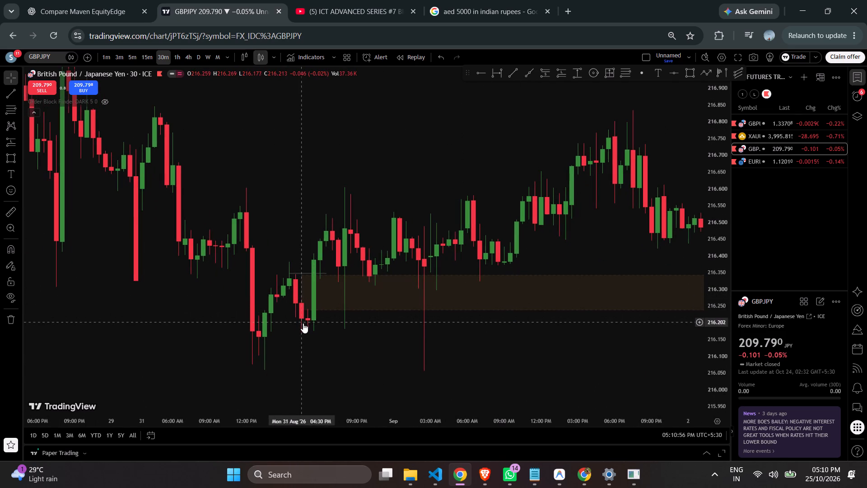
Draw a second rectangle below the first, about 216.207 to 216.089, from 31 Aug 4:00 PM to 2 Sep 5:30 AM.
left_click(690, 75)
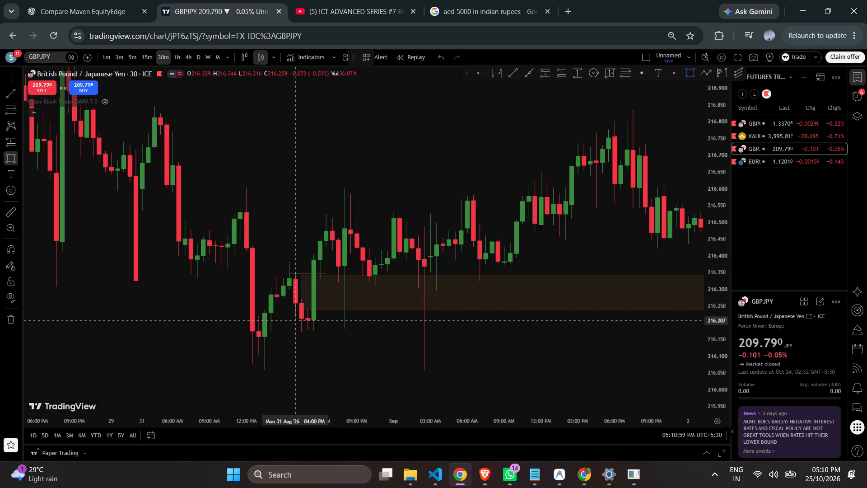
left_click_drag(297, 320, 688, 367)
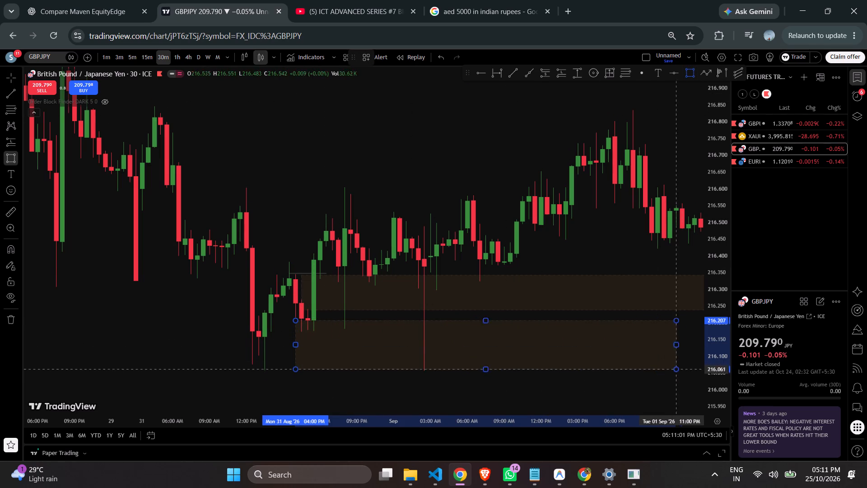
left_click_drag(688, 367, 723, 360)
left_click(714, 360)
left_click(682, 360)
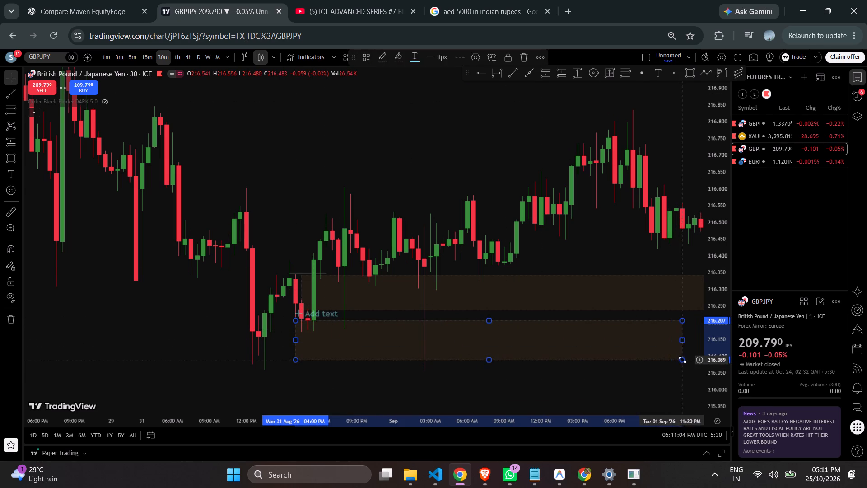
left_click_drag(620, 381, 473, 366)
left_click(542, 329)
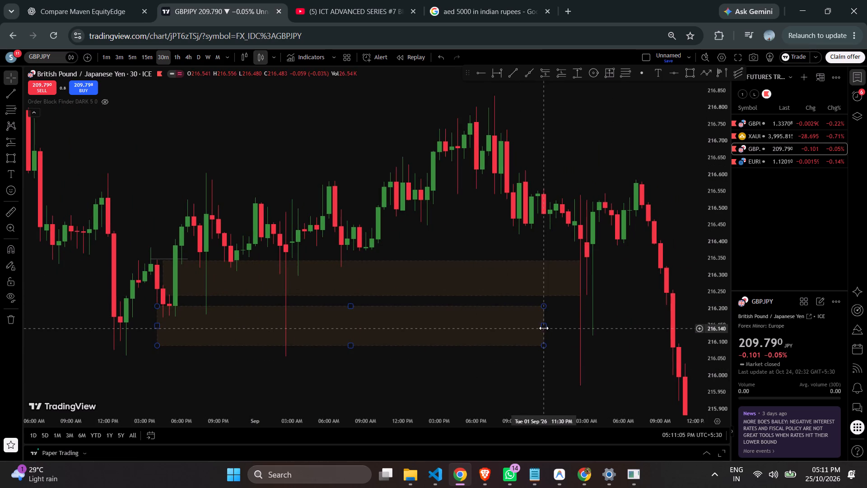
left_click_drag(547, 326, 648, 325)
left_click_drag(633, 323, 633, 323)
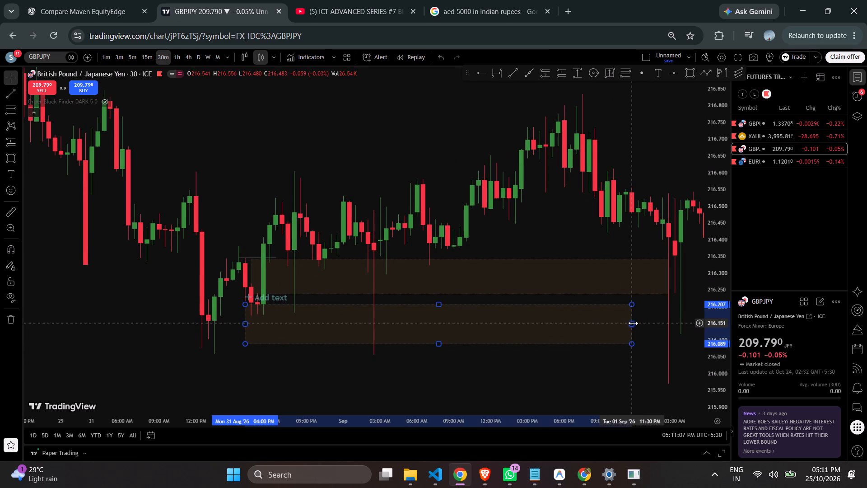
left_click_drag(633, 323, 712, 323)
Examine how the 30-minute candles on 1 and 2 Sep react to the two rectangle zones.
scroll(451, 367, "down", 1)
left_click_drag(451, 367, 317, 361)
left_click_drag(719, 320, 717, 119)
scroll(604, 186, "up", 2)
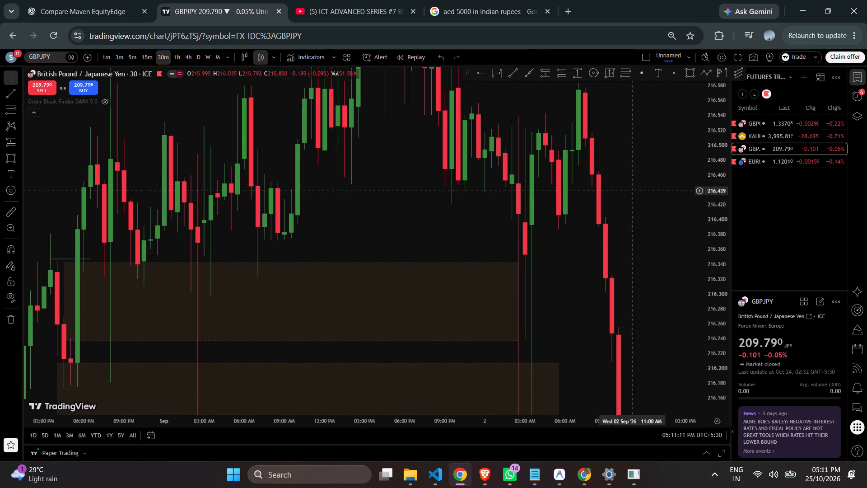
left_click_drag(719, 138, 715, 309)
left_click_drag(374, 240, 597, 223)
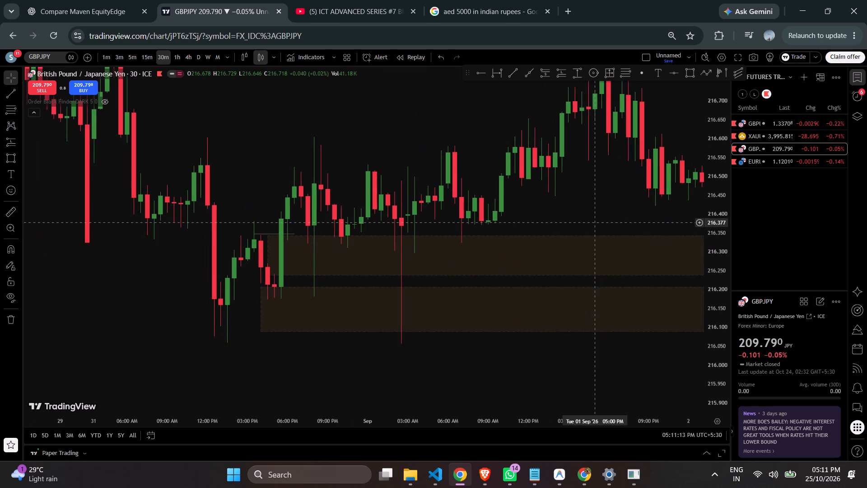
left_click_drag(597, 223, 494, 280)
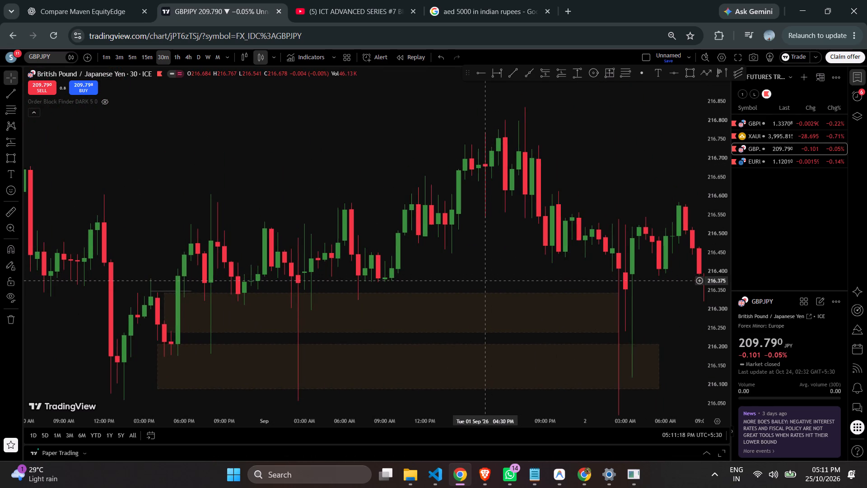
scroll(474, 275, "down", 3)
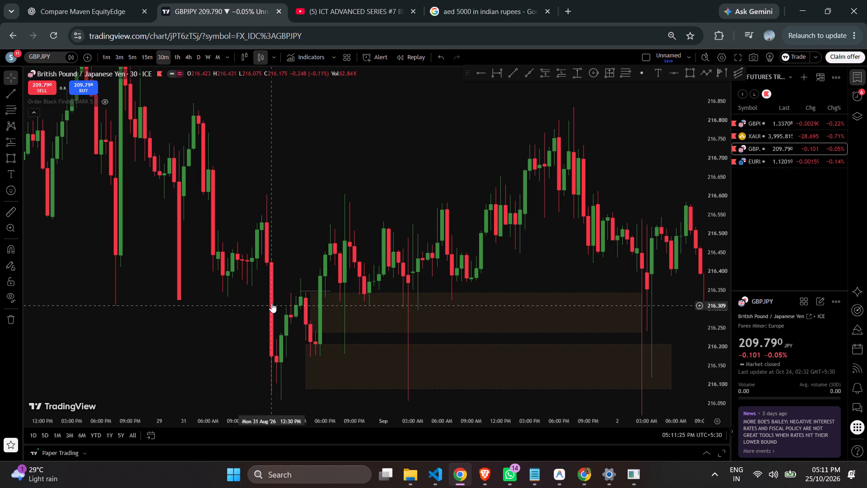
Move the upper rectangle's starting top corner to about 216.328, 5:00 PM on 31 Aug.
left_click_drag(318, 289, 284, 290)
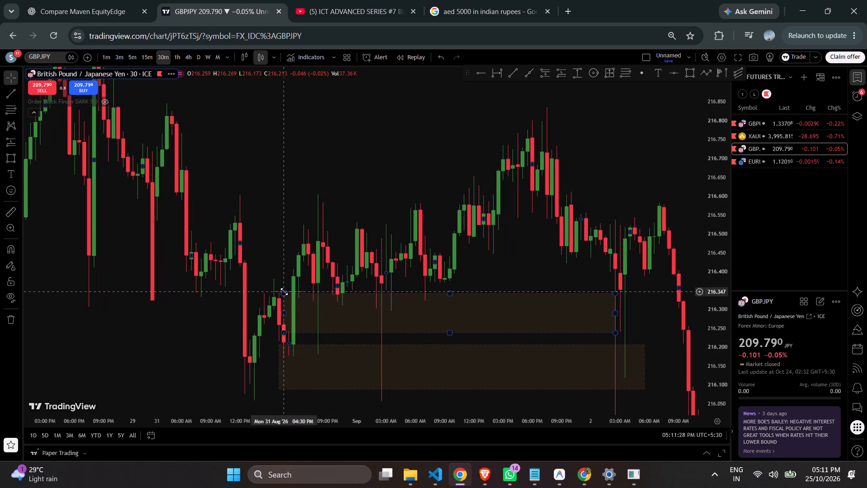
left_click_drag(284, 291, 303, 296)
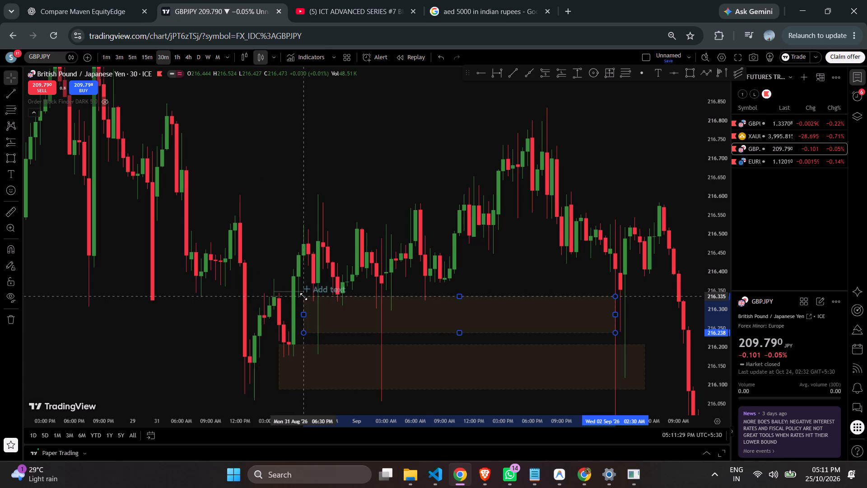
left_click_drag(303, 296, 288, 299)
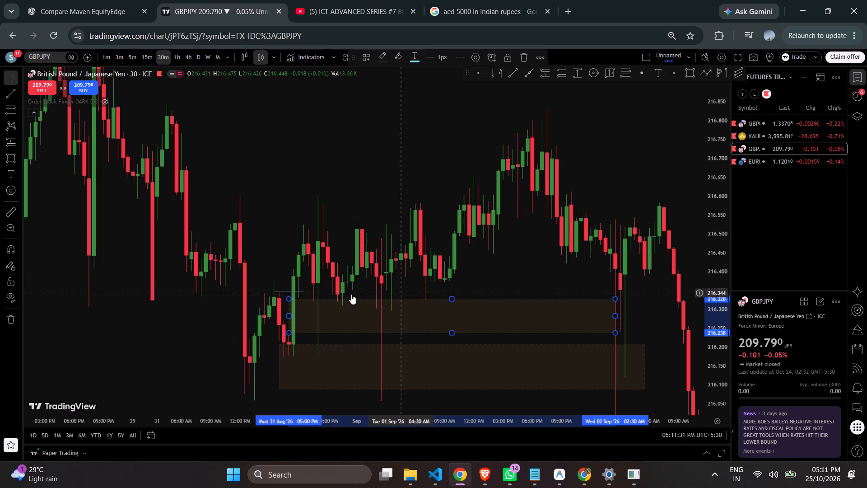
Move the short trendline earlier so it ends at 3:00 PM on 31 Aug, at about 216.335.
left_click_drag(288, 291, 256, 297)
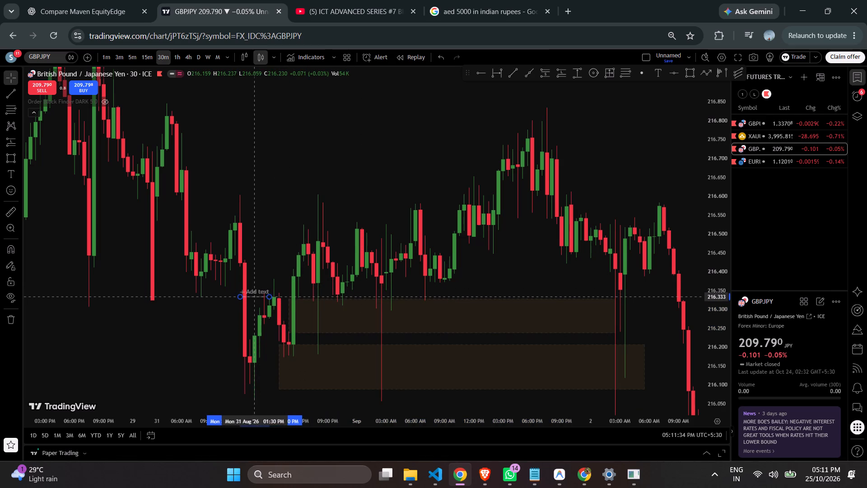
left_click_drag(256, 297, 257, 296)
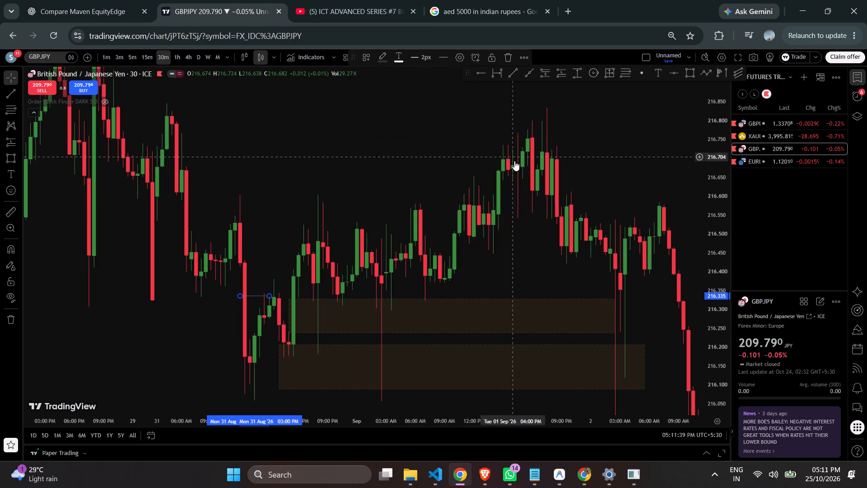
scroll(558, 209, "down", 2)
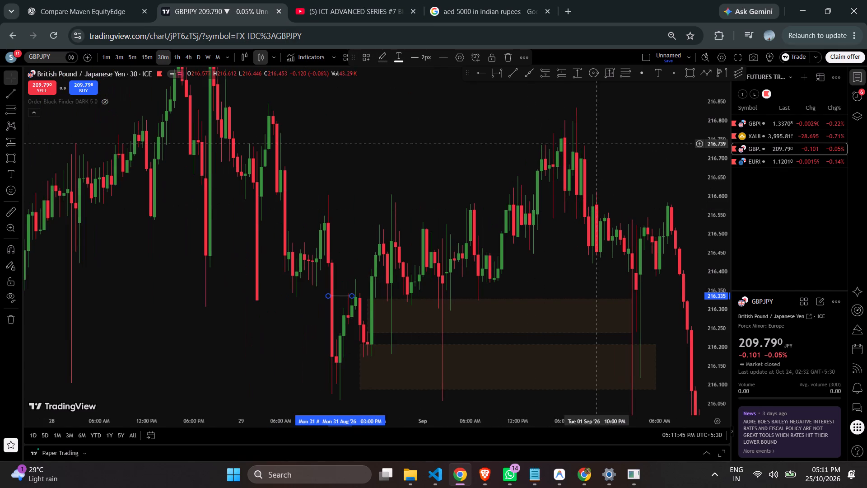
Switch to the YouTube breaker block lesson and resume the video.
left_click(385, 0)
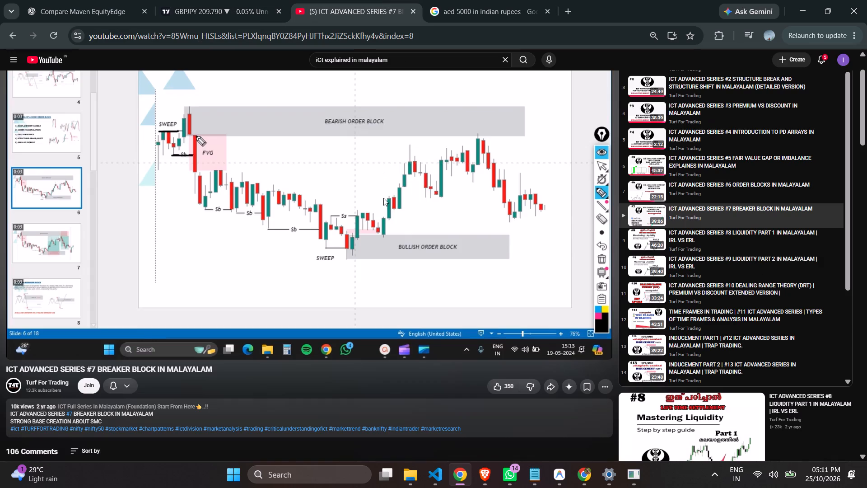
left_click(383, 199)
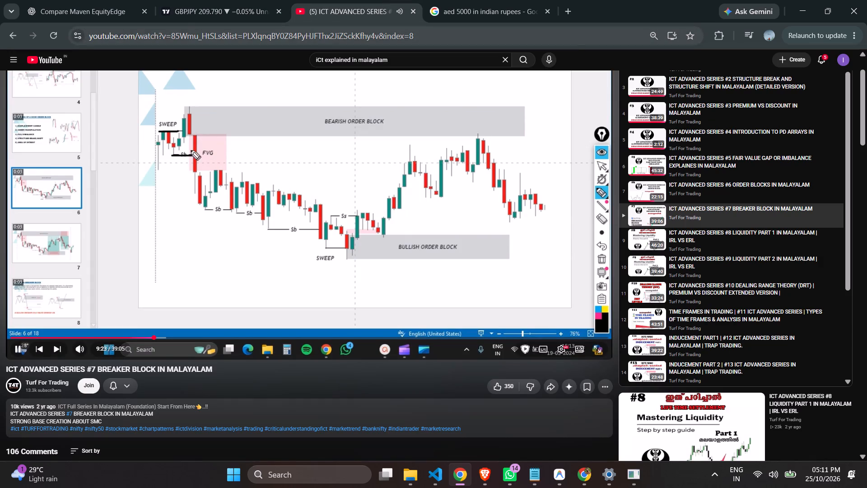